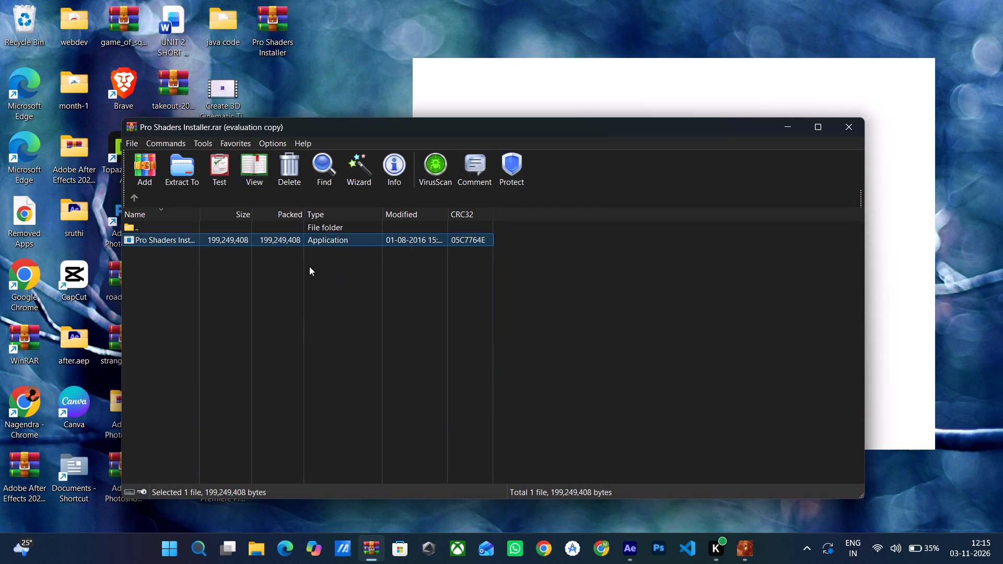
# Close the Pro Shaders Installer.rar archive window.
pyautogui.click(841, 125)
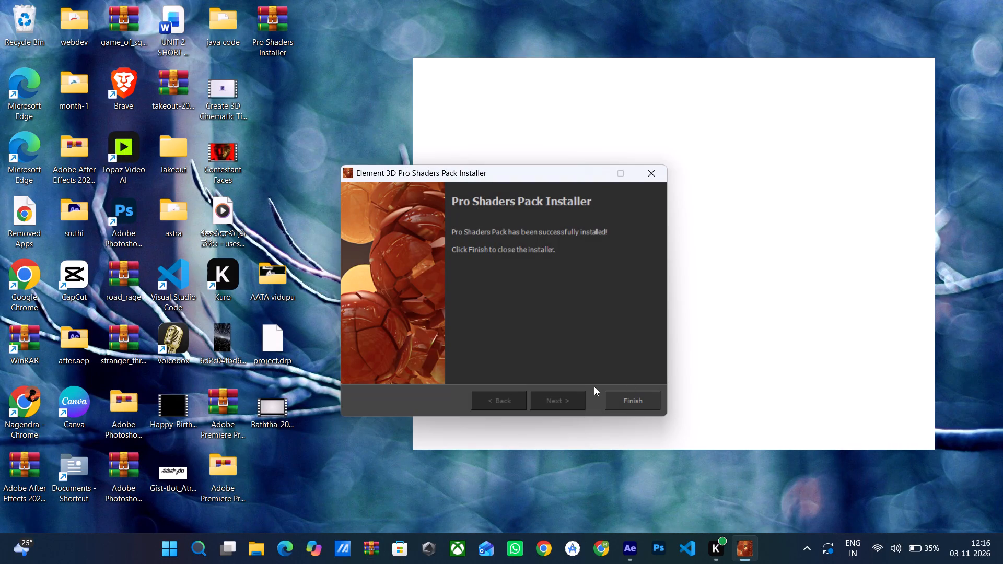
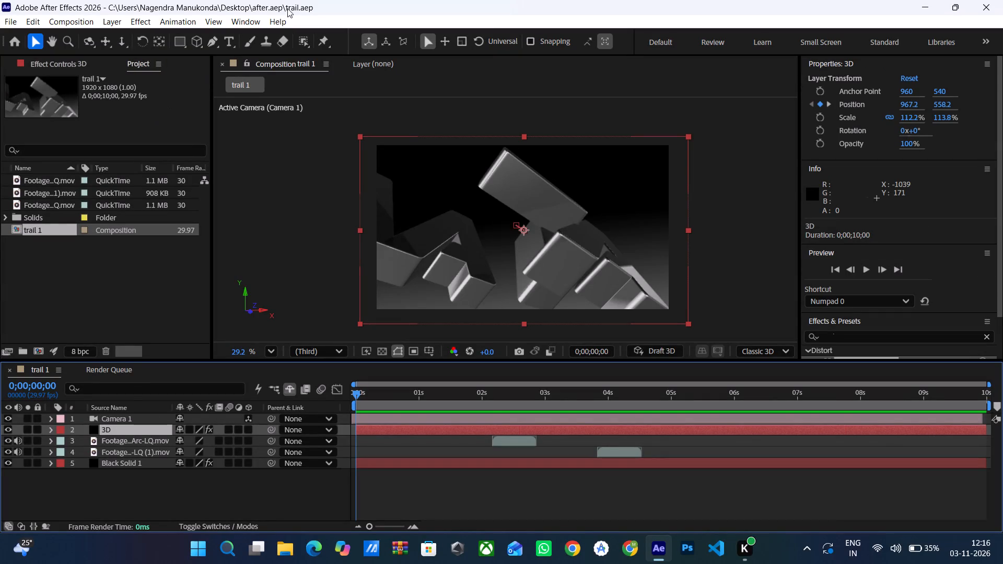
# Open the Element Scene Setup for the 3D layer.
pyautogui.click(255, 18)
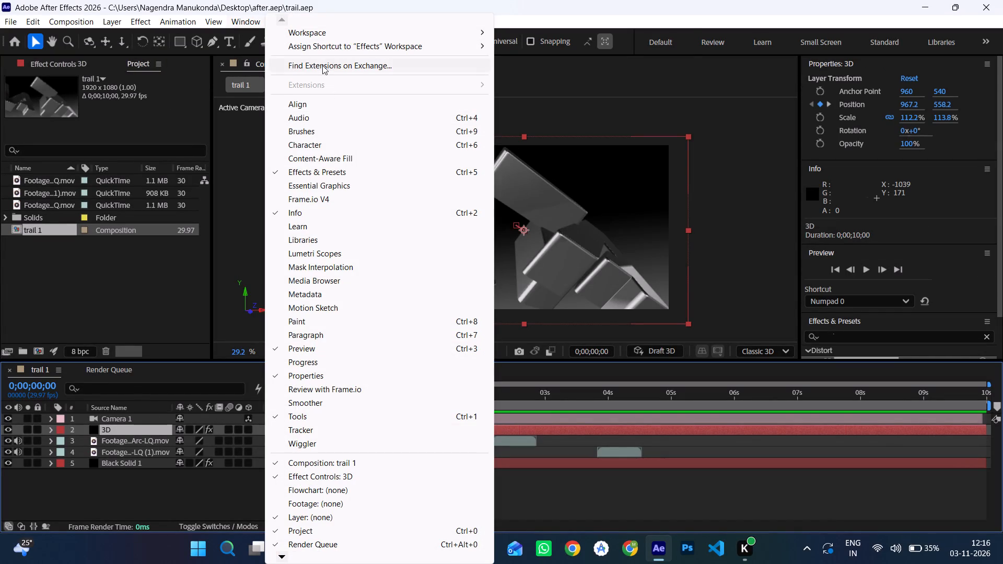
pyautogui.click(323, 29)
pyautogui.click(555, 254)
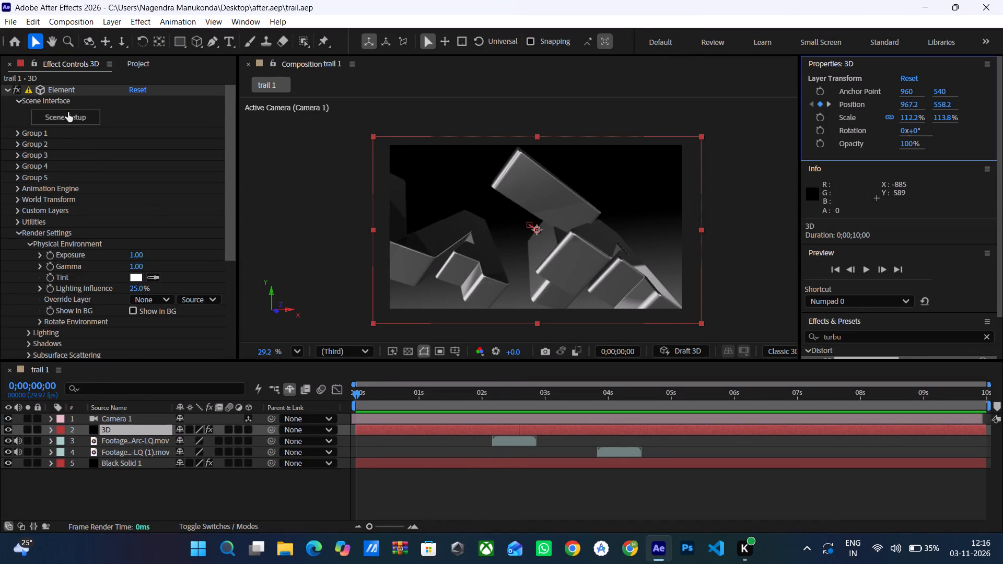
pyautogui.click(68, 112)
pyautogui.click(69, 112)
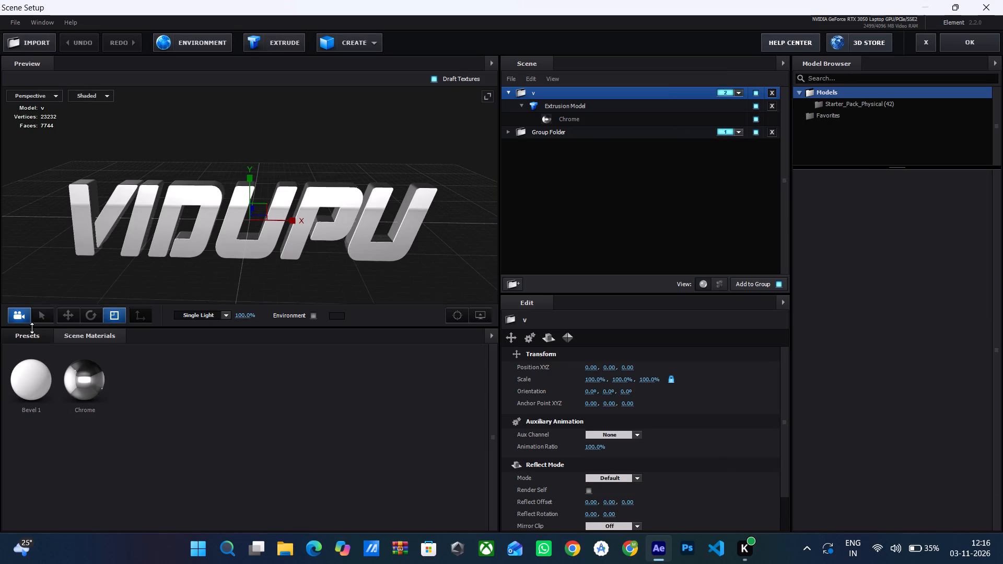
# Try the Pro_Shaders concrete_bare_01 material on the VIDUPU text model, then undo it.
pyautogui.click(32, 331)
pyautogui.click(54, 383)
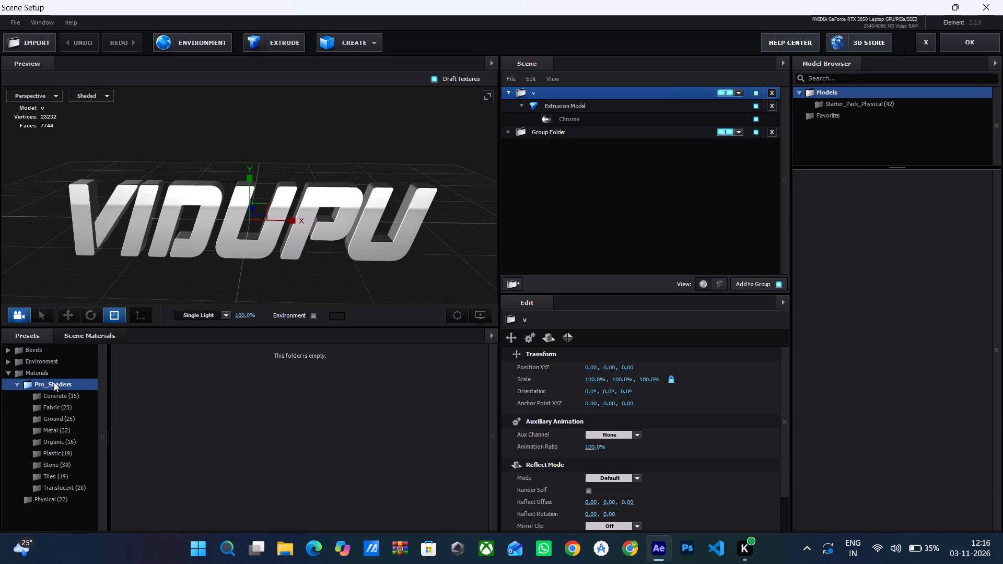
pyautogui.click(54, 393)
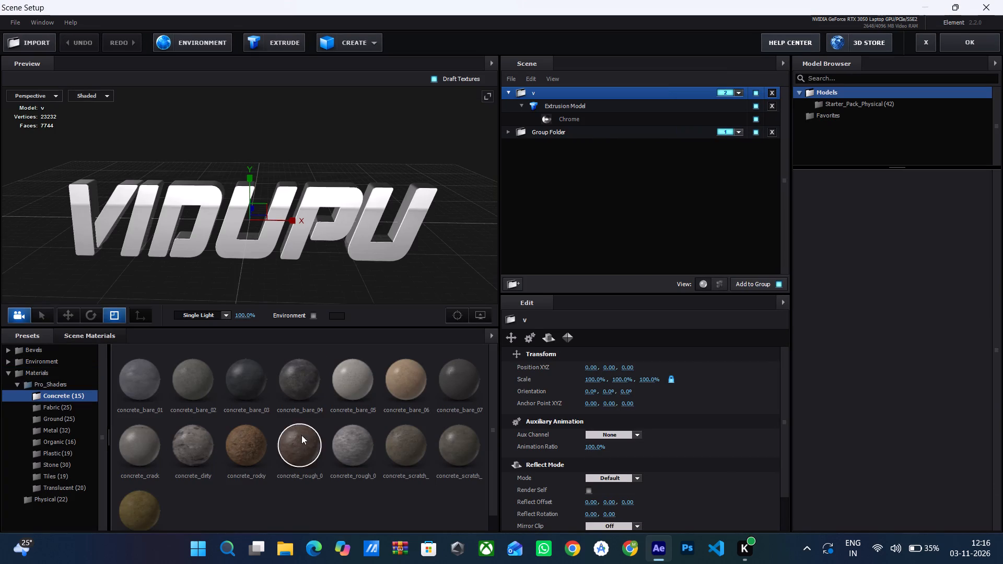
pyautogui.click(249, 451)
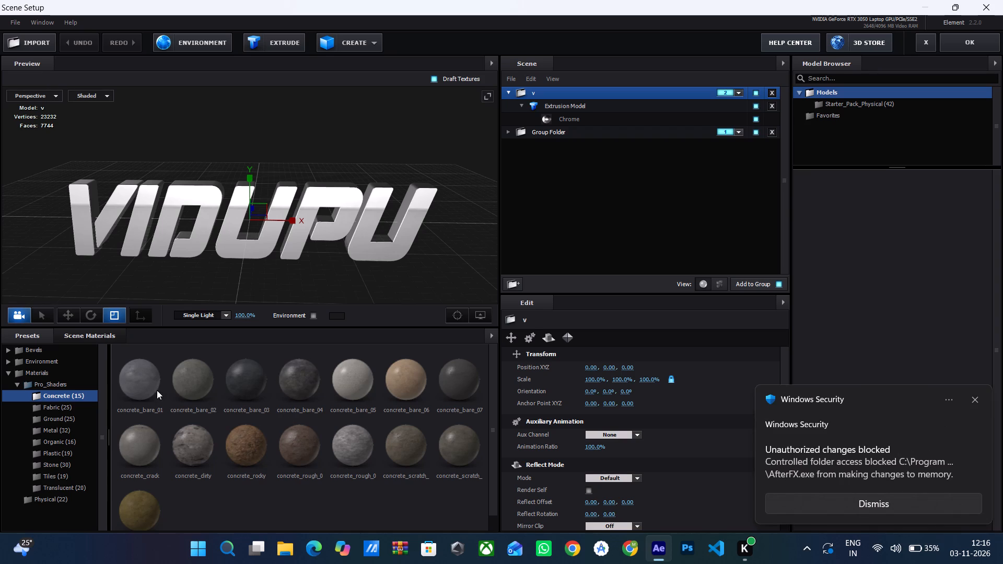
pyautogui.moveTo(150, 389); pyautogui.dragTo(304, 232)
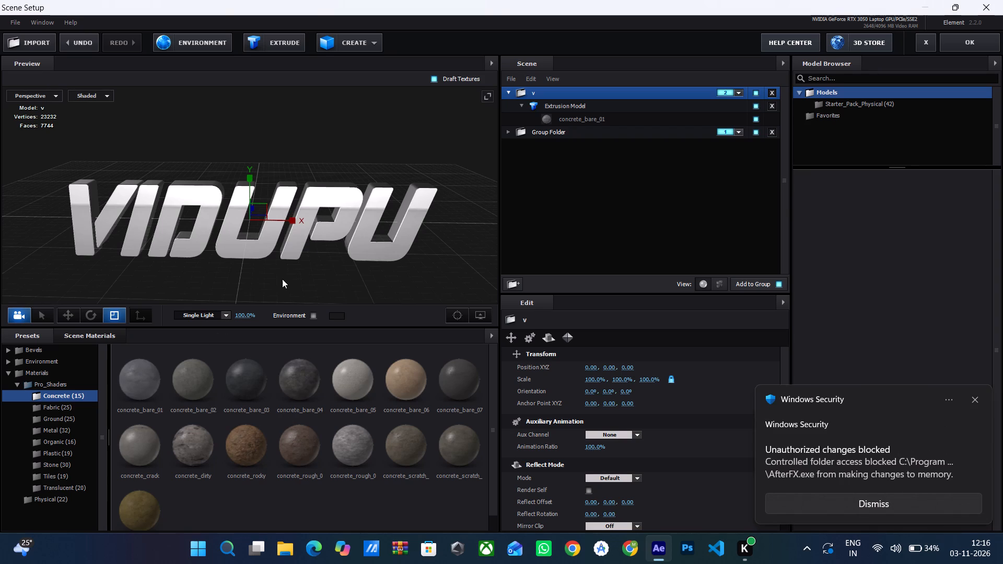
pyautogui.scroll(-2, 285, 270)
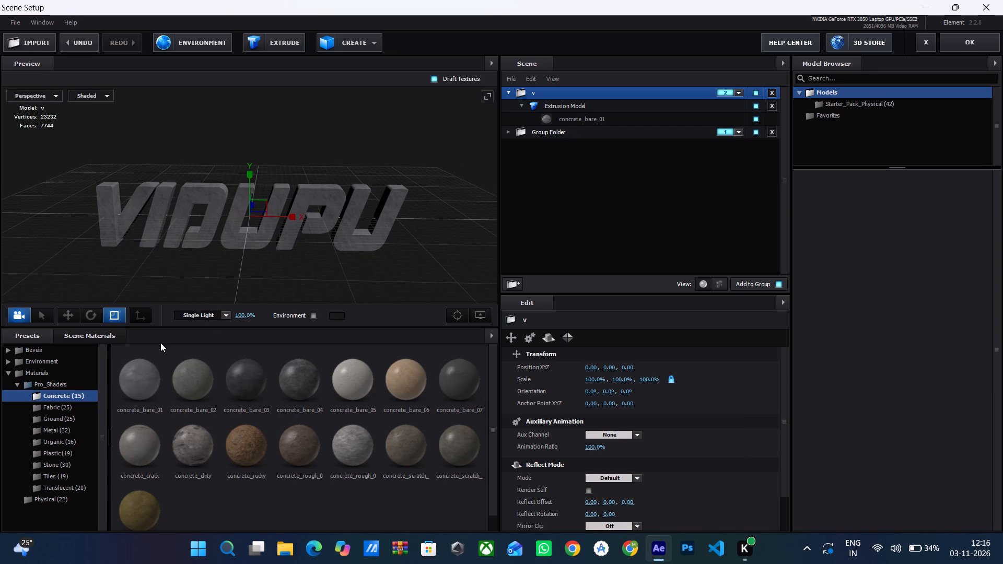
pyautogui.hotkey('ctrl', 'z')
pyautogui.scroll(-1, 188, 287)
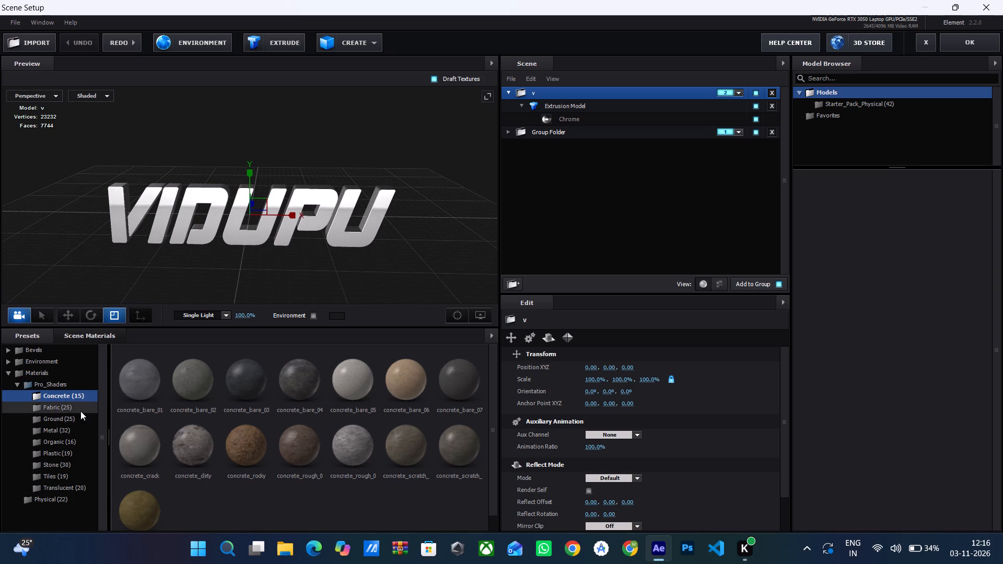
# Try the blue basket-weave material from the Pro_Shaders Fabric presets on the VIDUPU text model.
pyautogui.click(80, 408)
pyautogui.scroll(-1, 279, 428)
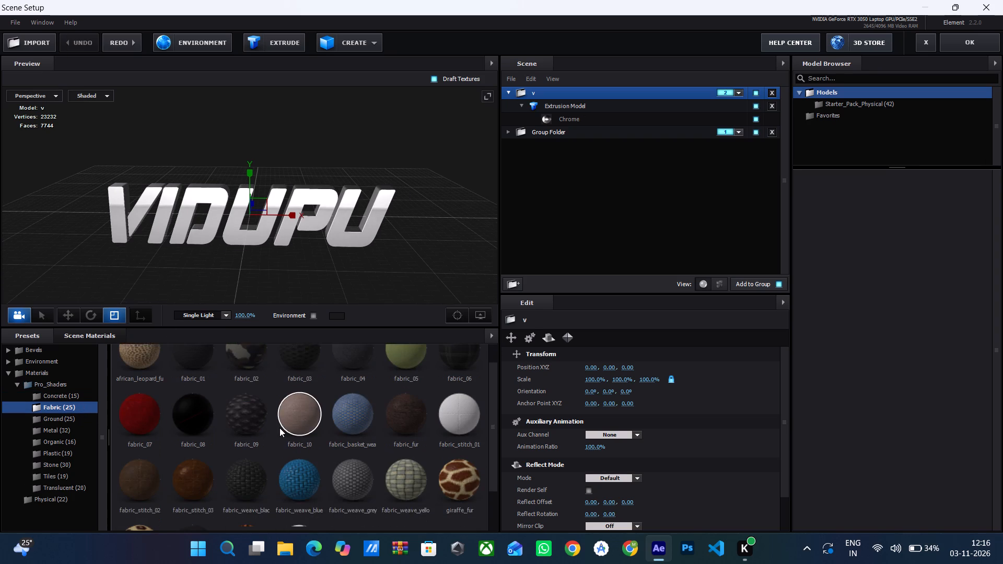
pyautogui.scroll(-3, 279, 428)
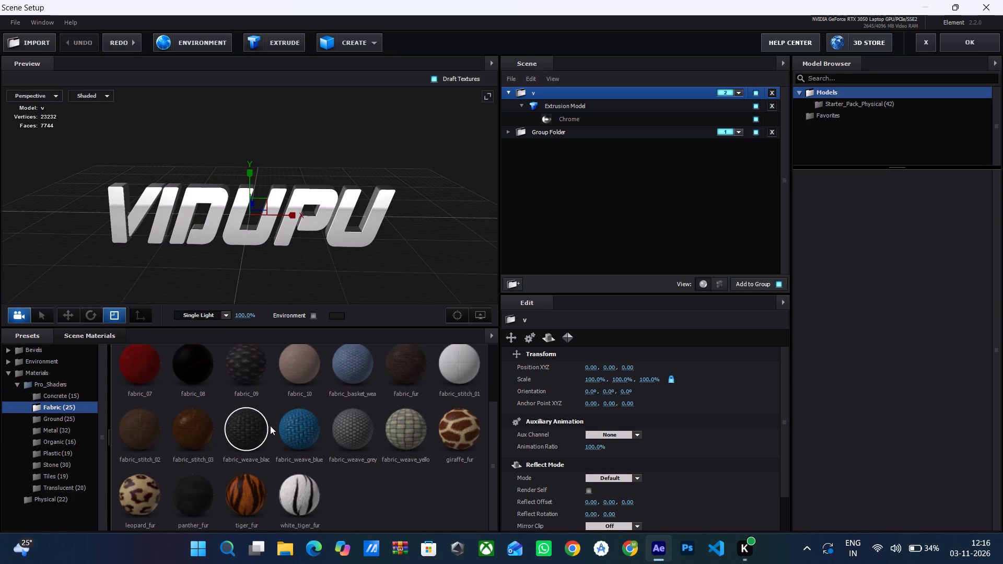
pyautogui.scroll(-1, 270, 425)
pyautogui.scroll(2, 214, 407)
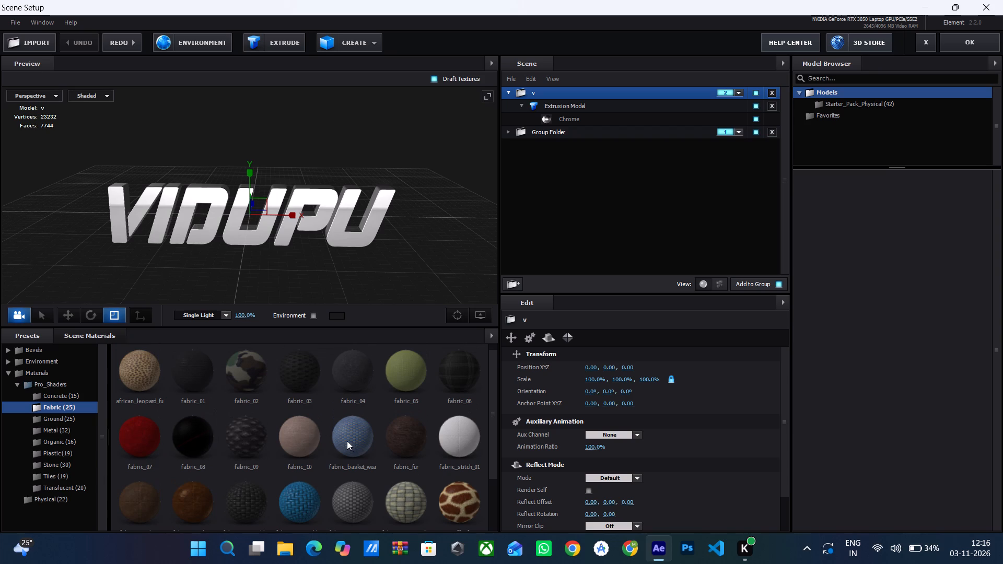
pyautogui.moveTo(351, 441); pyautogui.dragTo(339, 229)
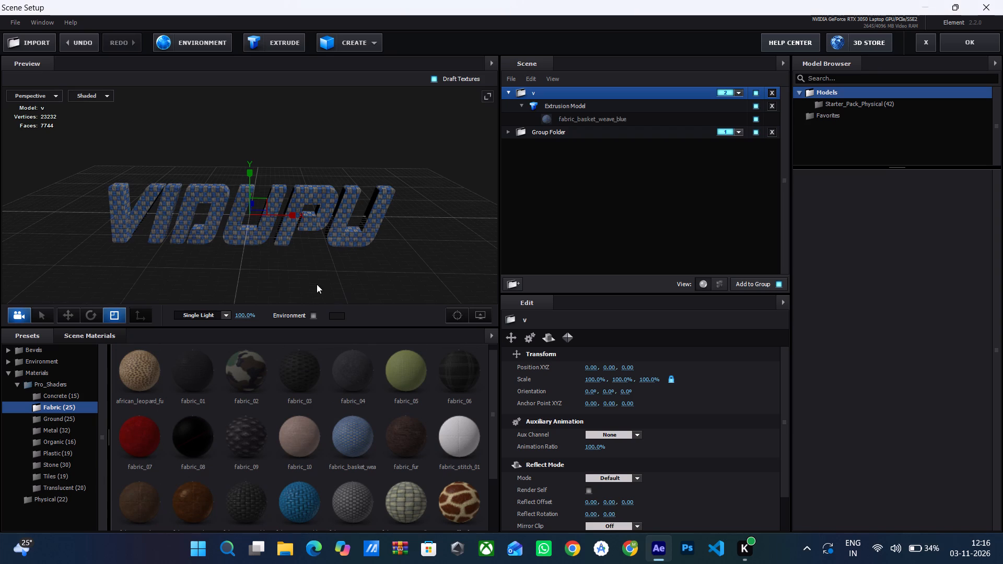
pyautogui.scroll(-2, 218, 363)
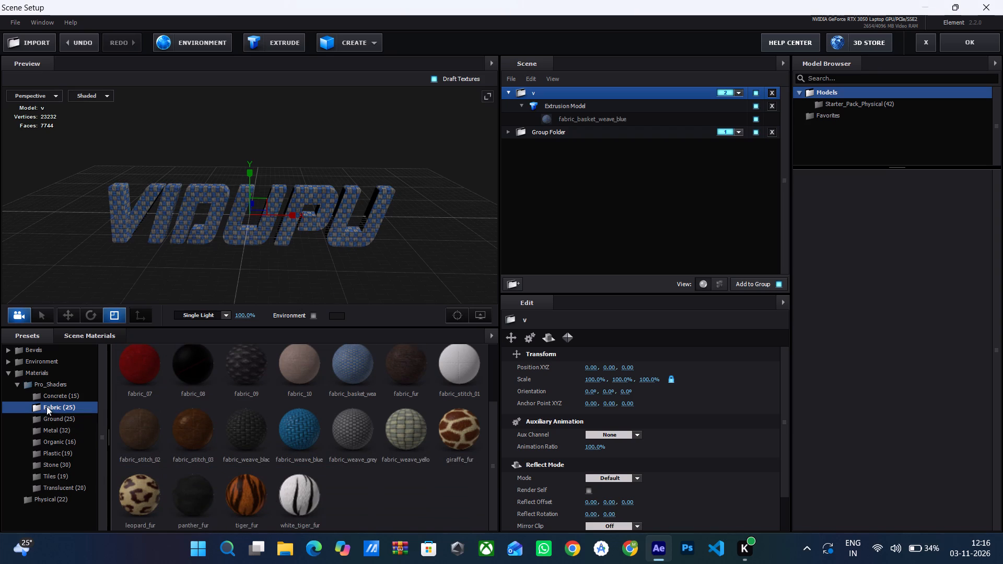
# Apply the brushed_metal_dirty material from the Pro_Shaders Metal presets to the VIDUPU text and inspect it from several angles.
pyautogui.click(48, 419)
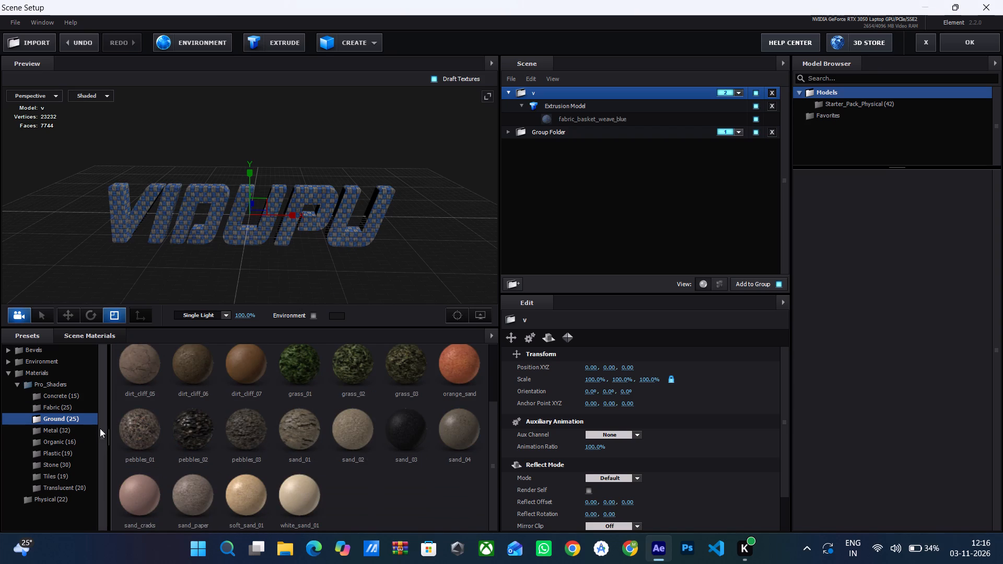
pyautogui.click(78, 427)
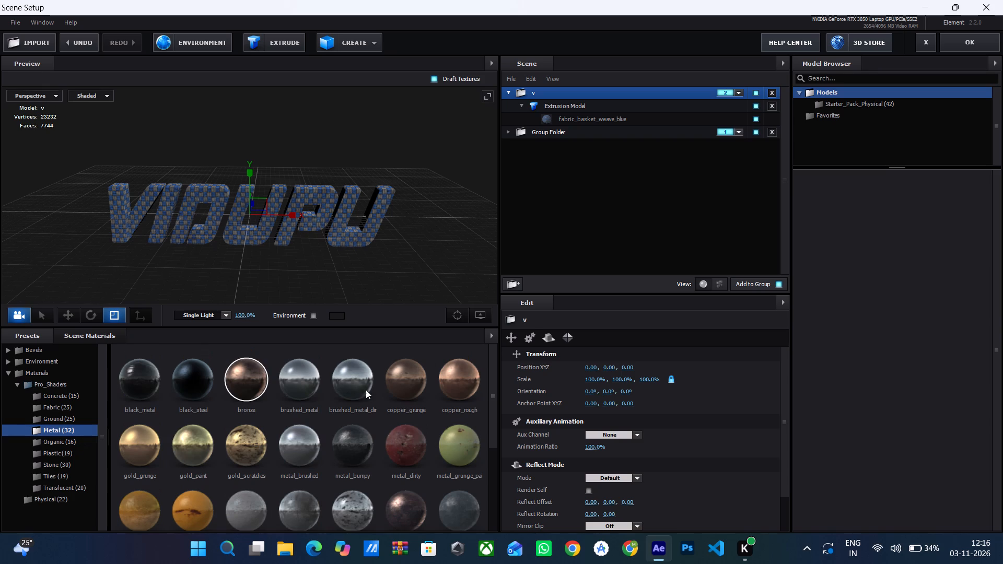
pyautogui.moveTo(360, 386); pyautogui.dragTo(347, 239)
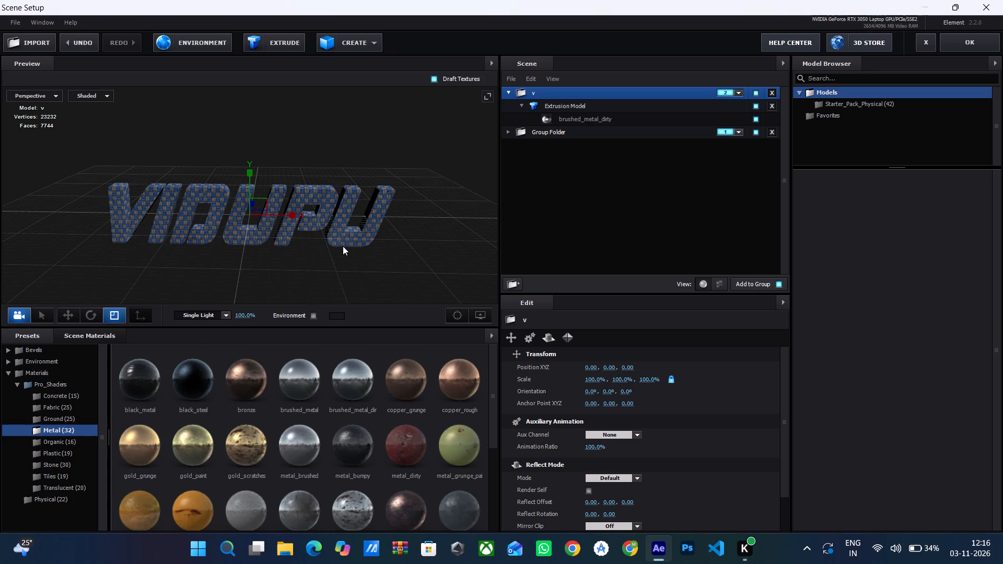
pyautogui.scroll(-2, 343, 263)
pyautogui.scroll(4, 343, 263)
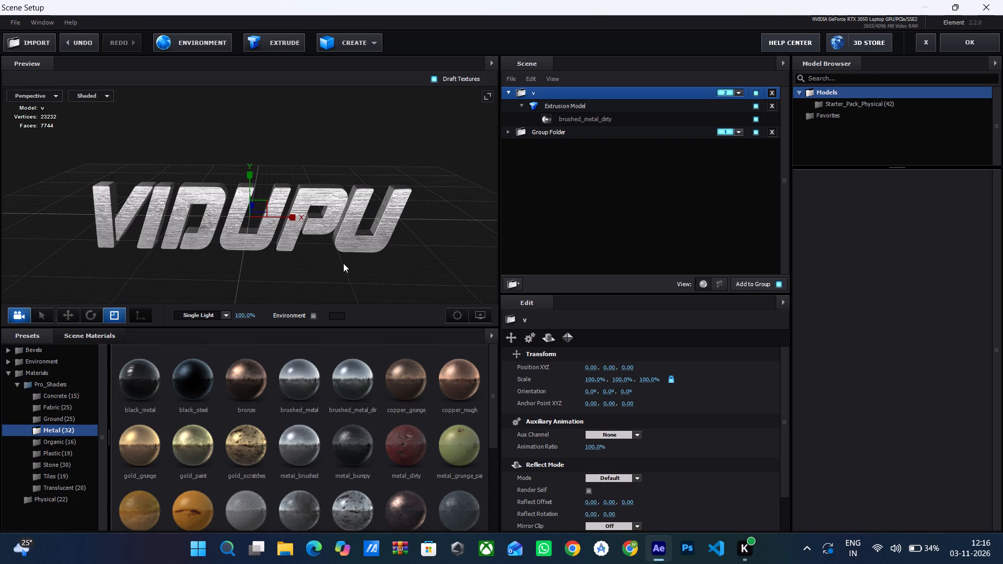
pyautogui.moveTo(423, 267); pyautogui.dragTo(444, 253)
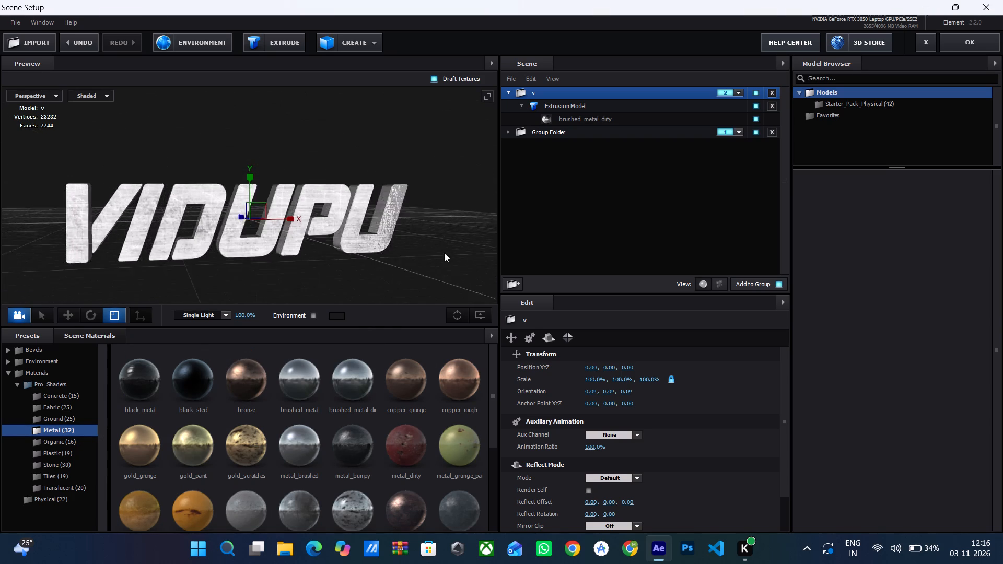
pyautogui.moveTo(444, 253); pyautogui.dragTo(410, 256)
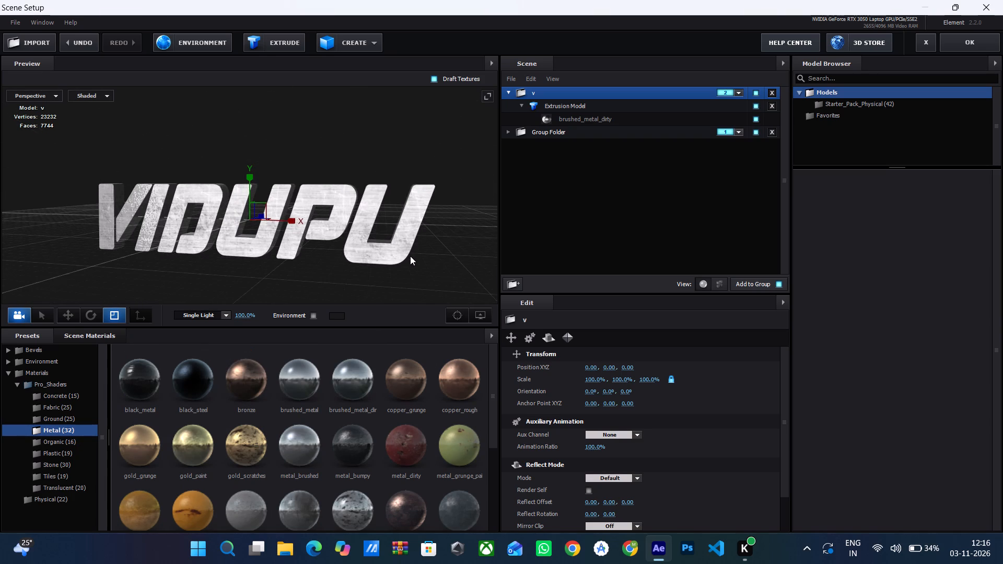
pyautogui.moveTo(410, 257); pyautogui.dragTo(496, 253)
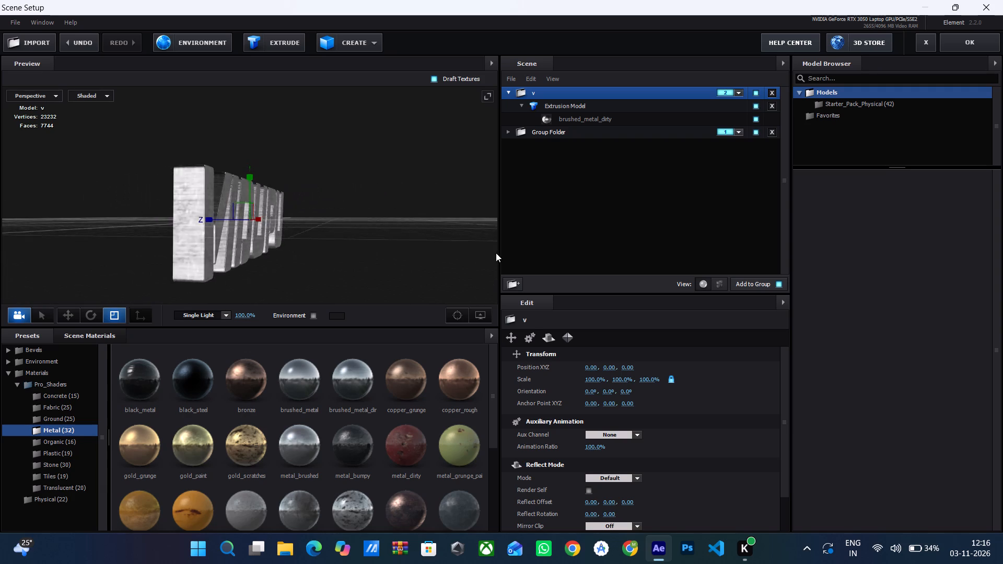
pyautogui.moveTo(496, 253); pyautogui.dragTo(415, 257)
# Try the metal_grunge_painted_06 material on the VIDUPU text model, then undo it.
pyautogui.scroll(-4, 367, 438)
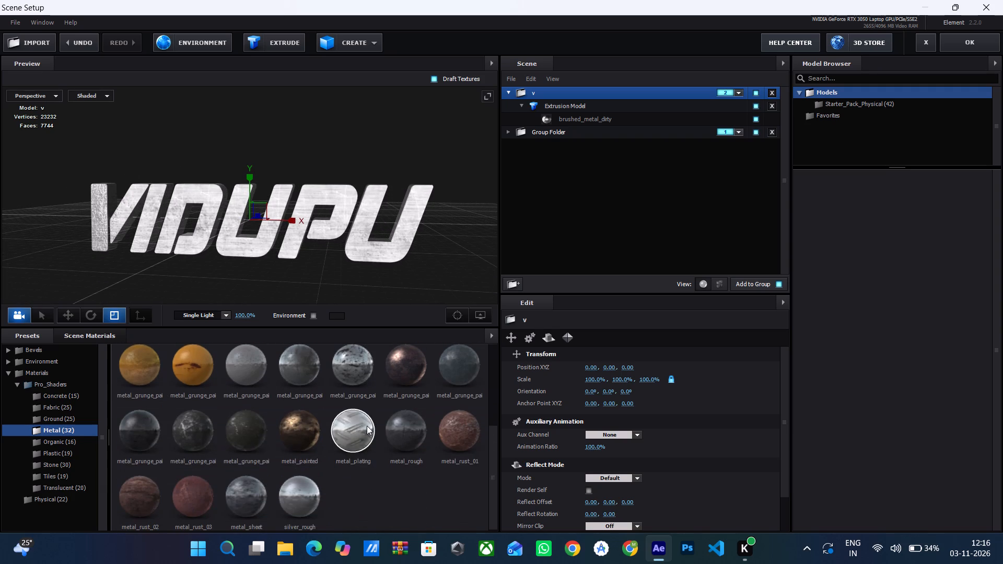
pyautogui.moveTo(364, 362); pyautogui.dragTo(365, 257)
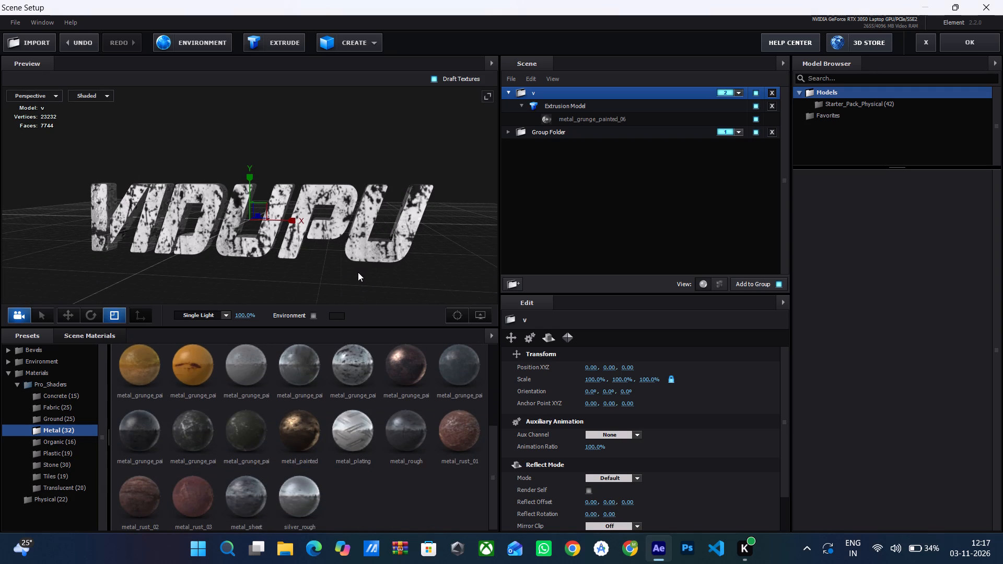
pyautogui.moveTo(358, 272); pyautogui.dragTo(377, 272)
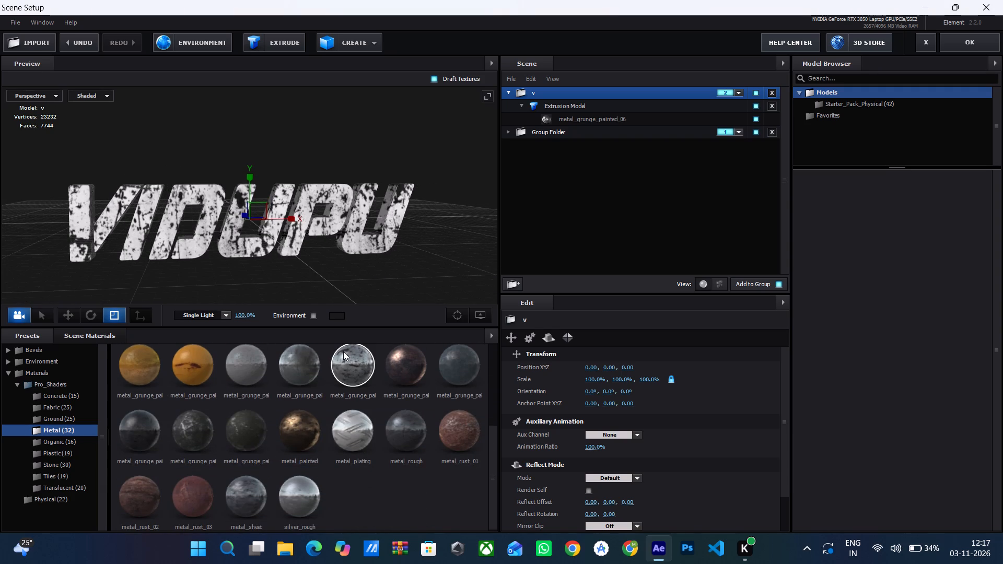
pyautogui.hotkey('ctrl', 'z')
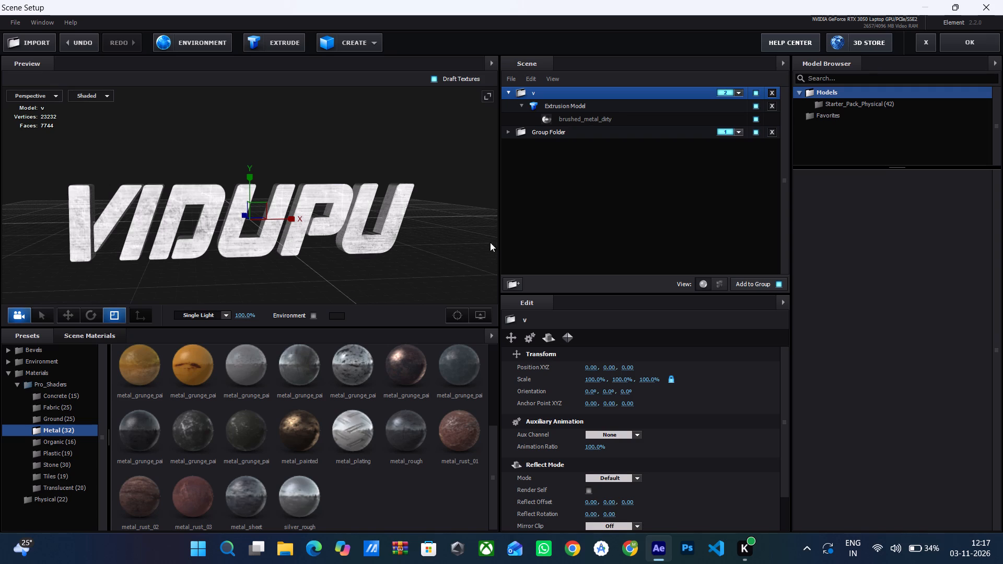
# Accept the Scene Setup changes and play a preview of the trail 1 composition.
pyautogui.click(959, 42)
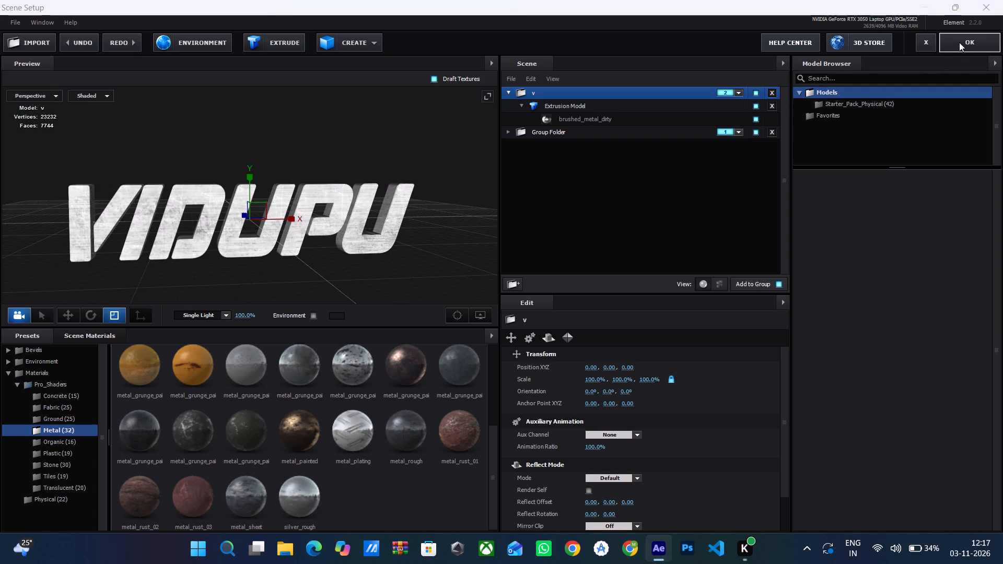
pyautogui.press('space')
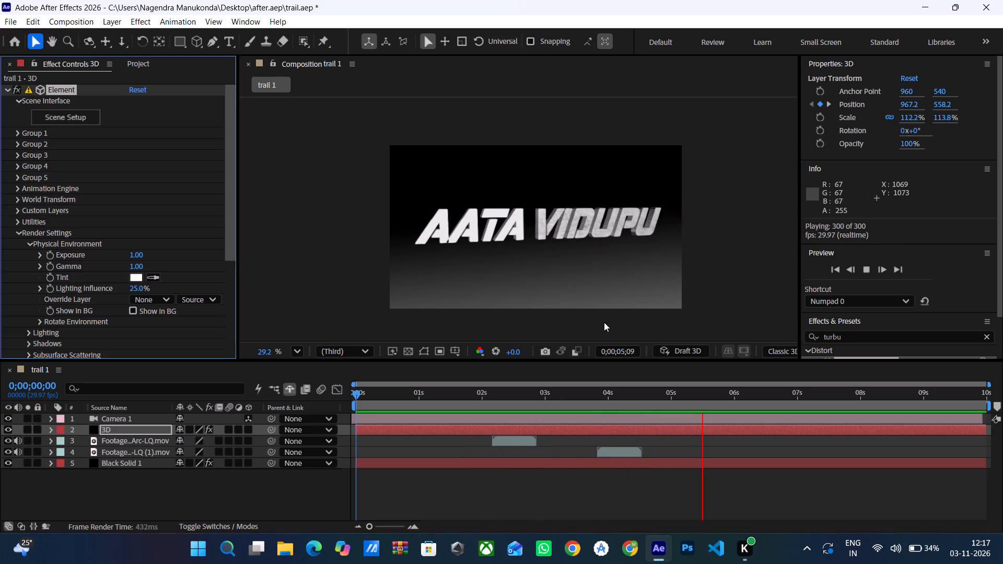
pyautogui.press('space')
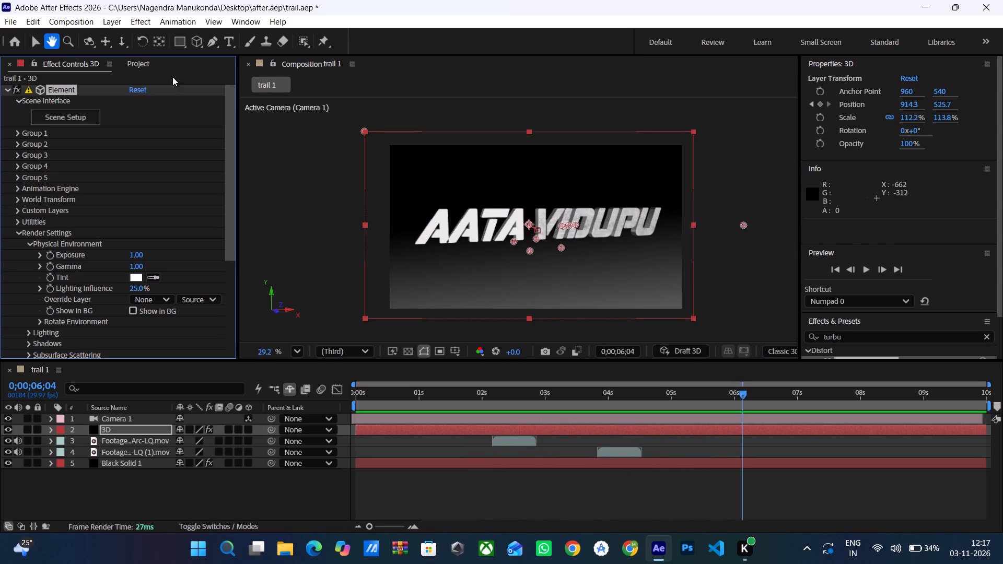
# Start opening another project, saving the changes to trail.aep.
pyautogui.click(16, 20)
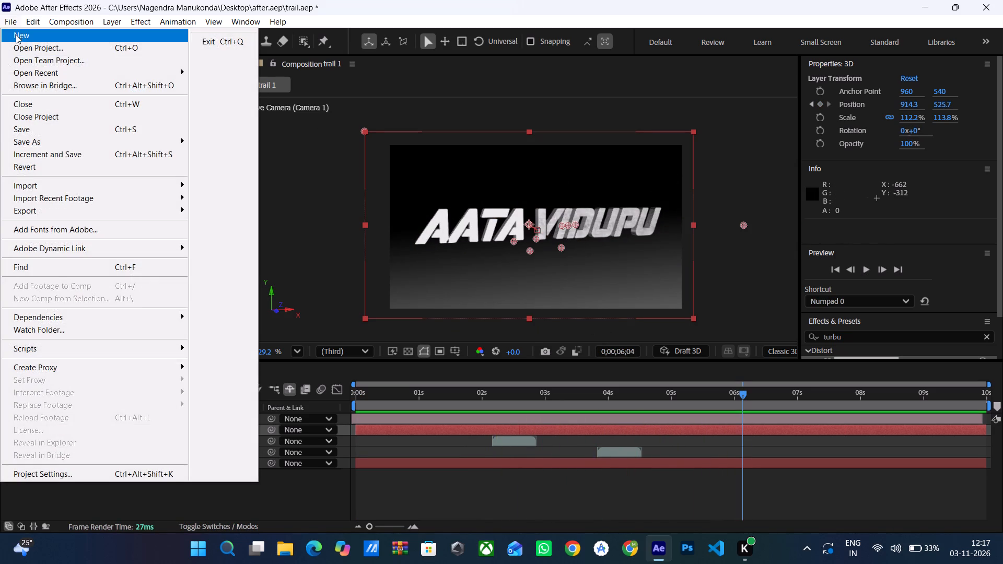
pyautogui.click(18, 47)
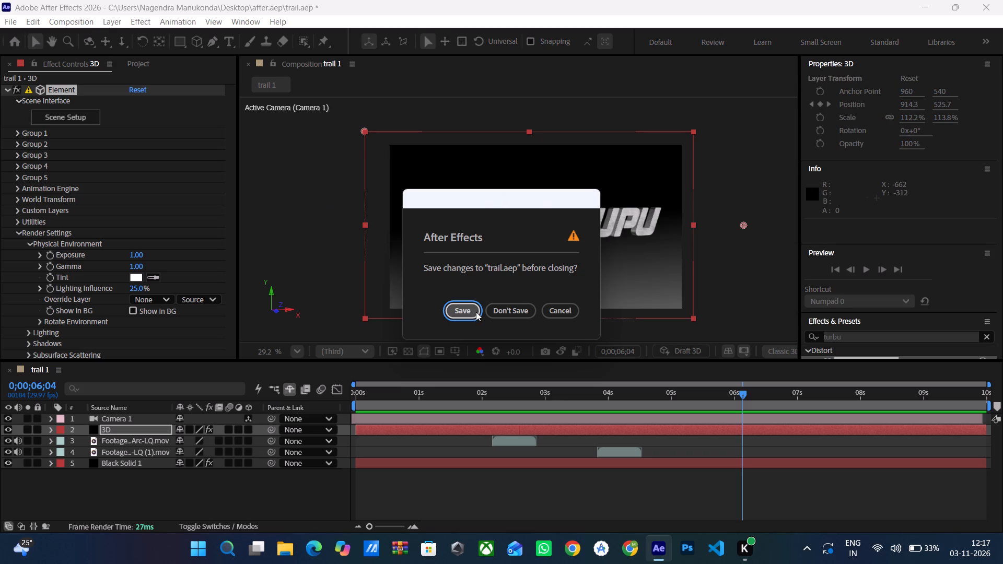
pyautogui.click(476, 312)
# Open the chudam project from the recent files in the Home location.
pyautogui.scroll(-1, 372, 242)
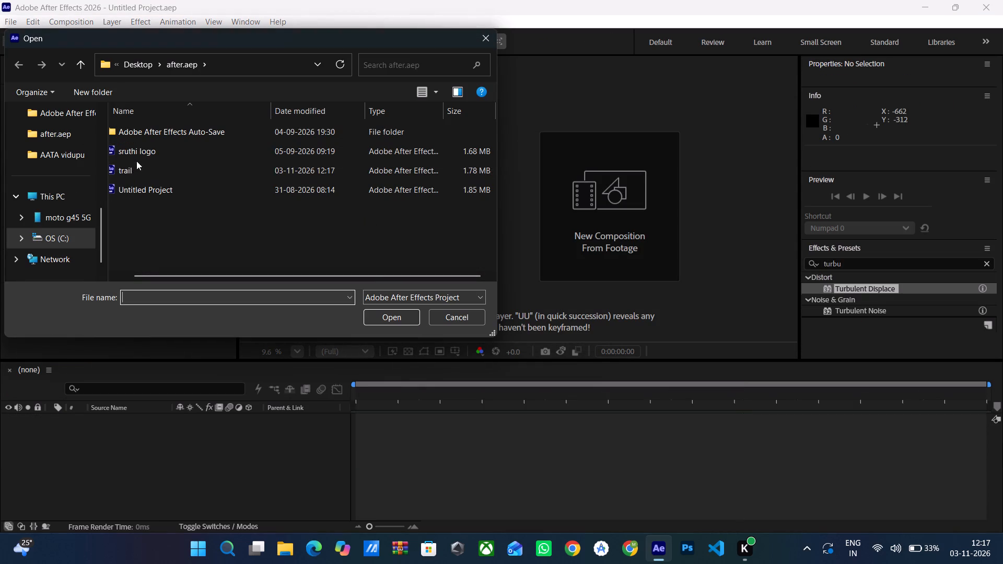
pyautogui.scroll(3, 52, 143)
pyautogui.click(52, 138)
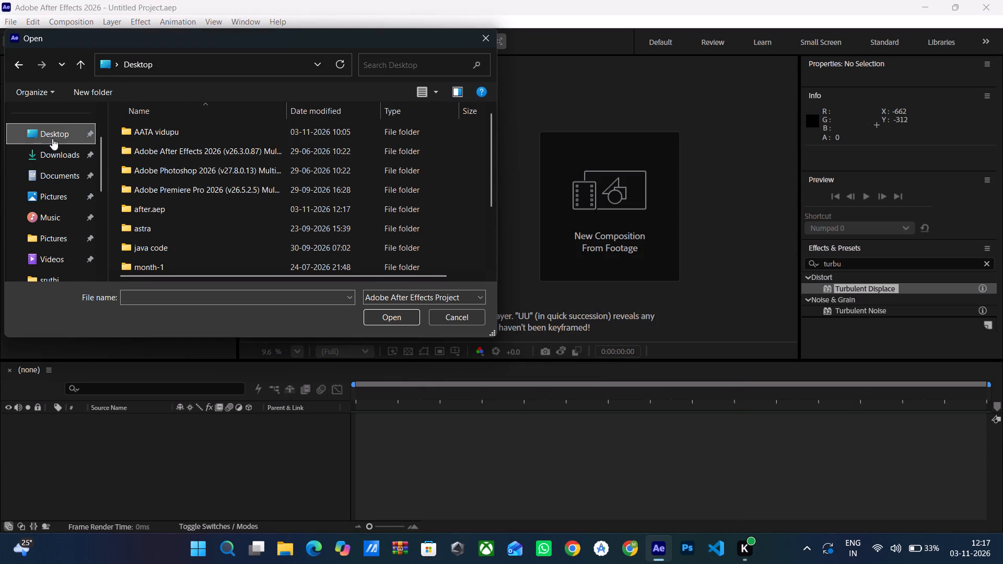
pyautogui.scroll(3, 52, 137)
pyautogui.click(59, 118)
pyautogui.scroll(-3, 184, 227)
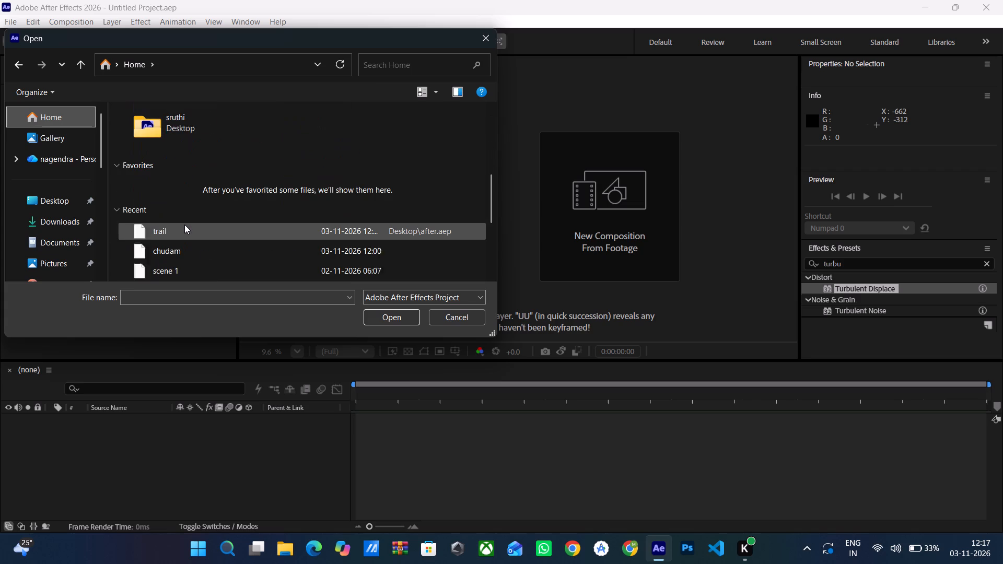
pyautogui.click(184, 251)
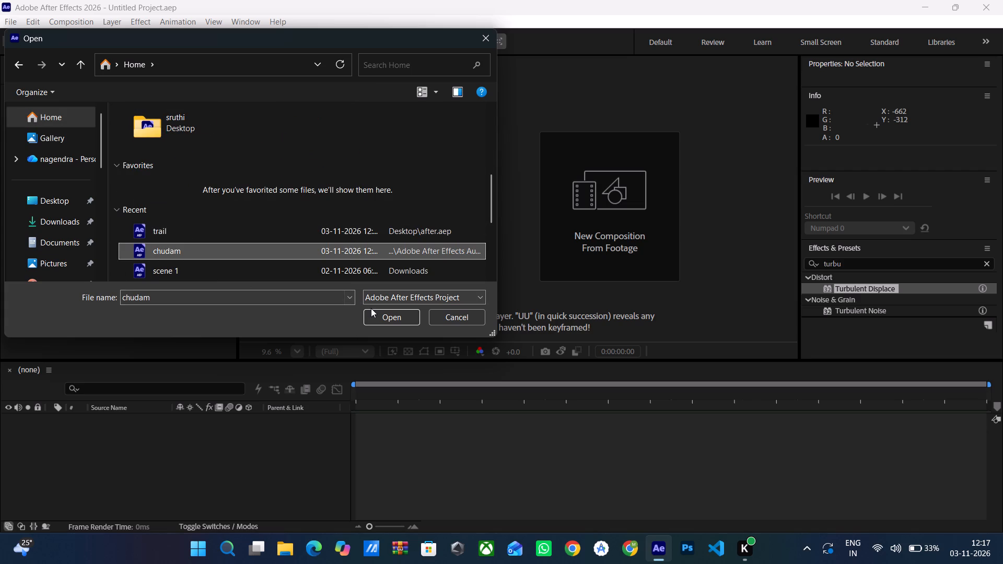
pyautogui.click(371, 308)
pyautogui.click(374, 318)
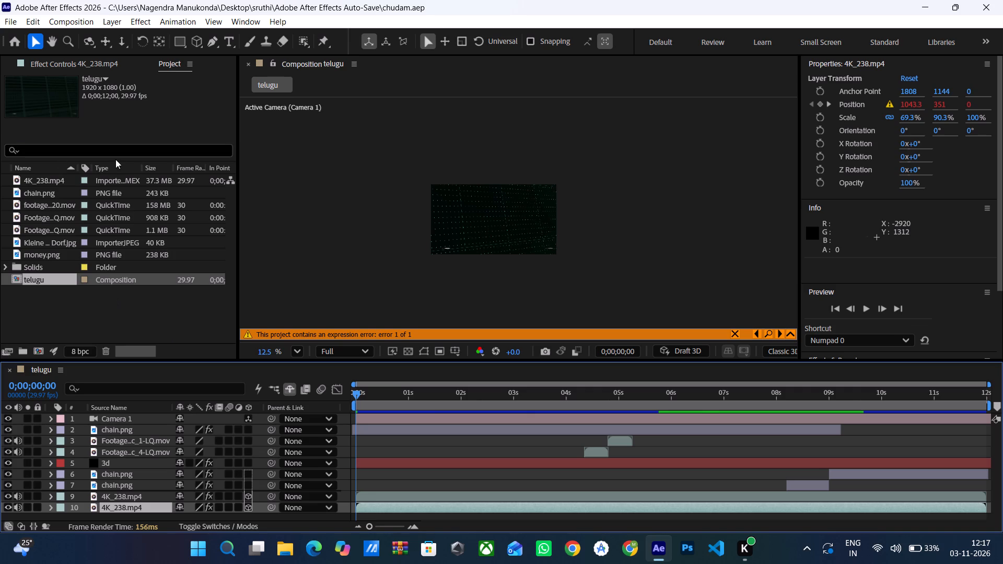
# Reset the Effects workspace to its saved layout.
pyautogui.click(236, 21)
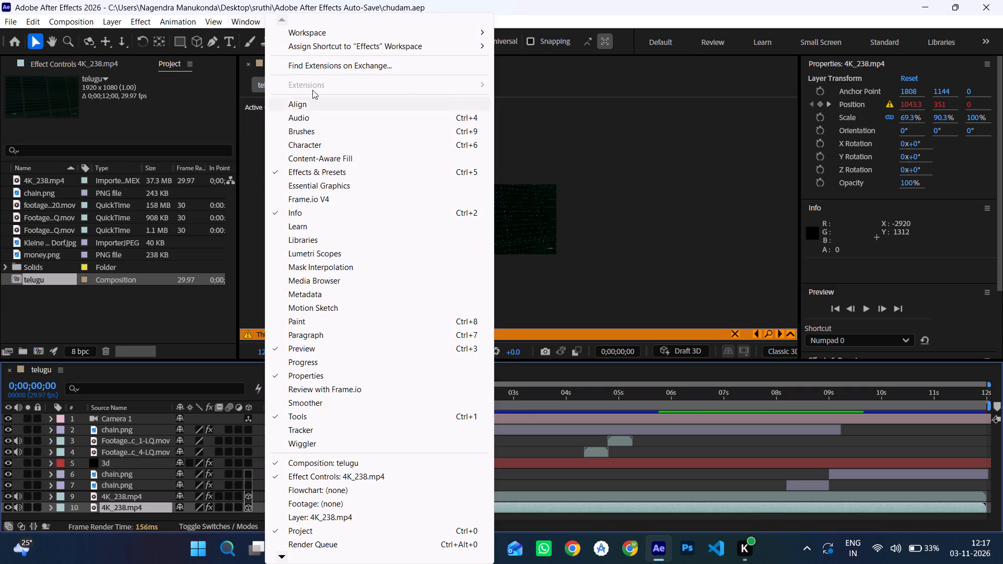
pyautogui.click(313, 38)
pyautogui.click(524, 258)
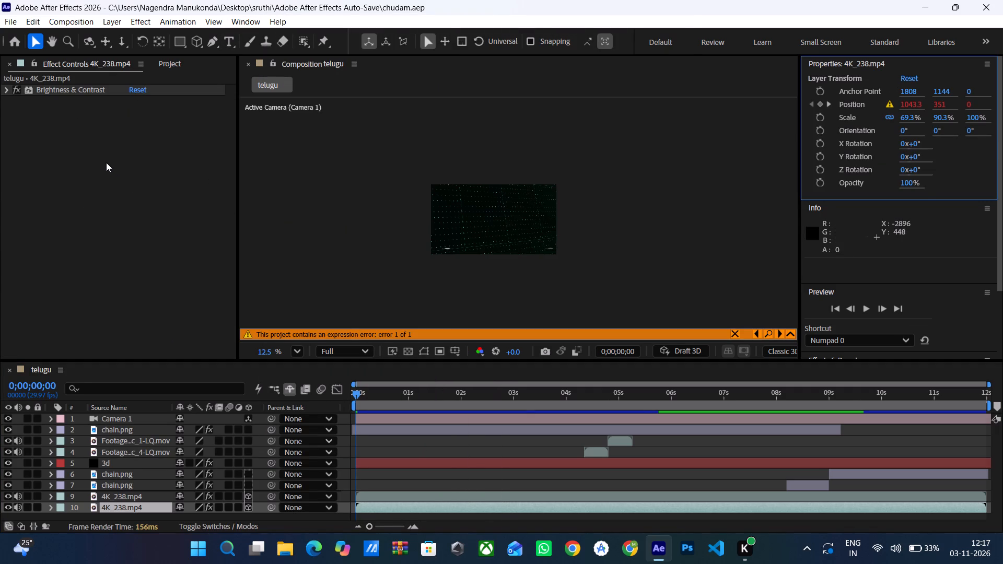
pyautogui.click(238, 17)
pyautogui.click(371, 33)
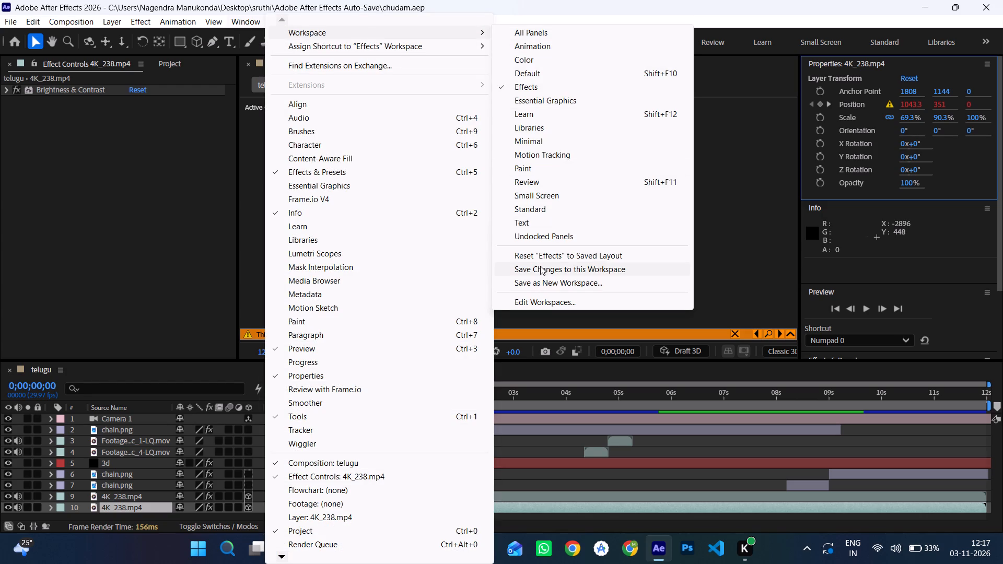
pyautogui.click(541, 260)
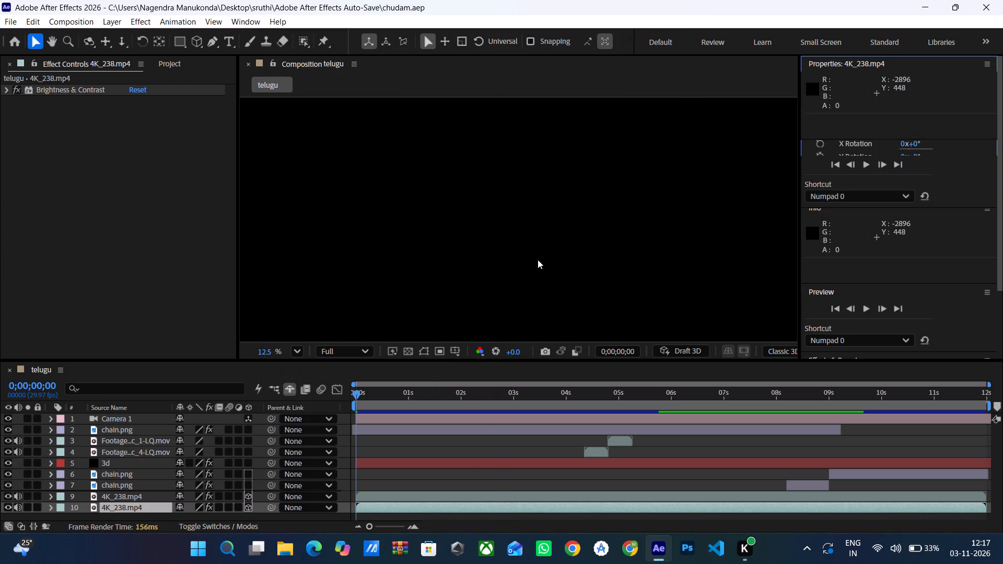
# Open the Element Scene Setup of the 3d layer and display the Pro_Shaders Metal material presets.
pyautogui.scroll(2, 145, 426)
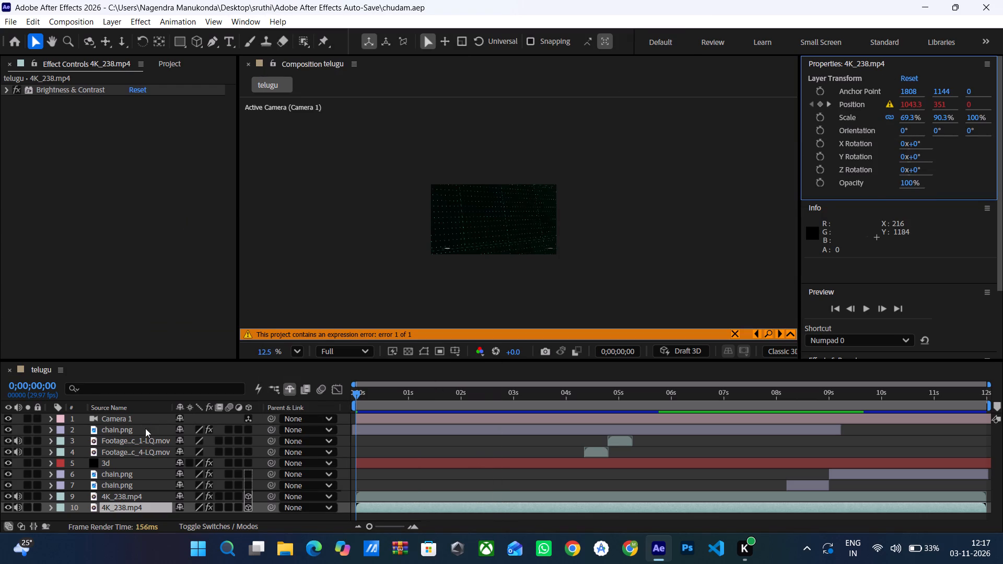
pyautogui.click(139, 459)
pyautogui.click(77, 111)
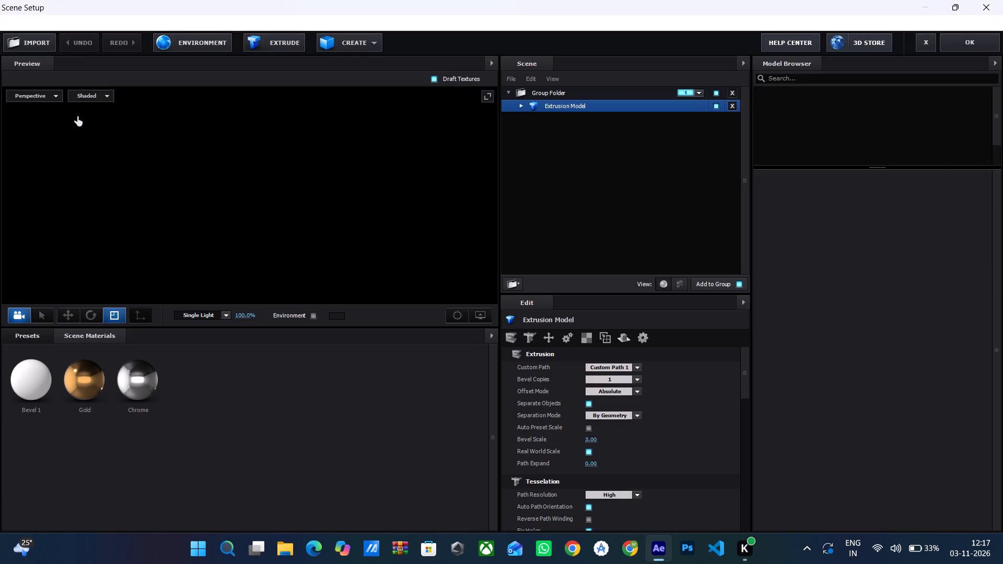
pyautogui.click(37, 337)
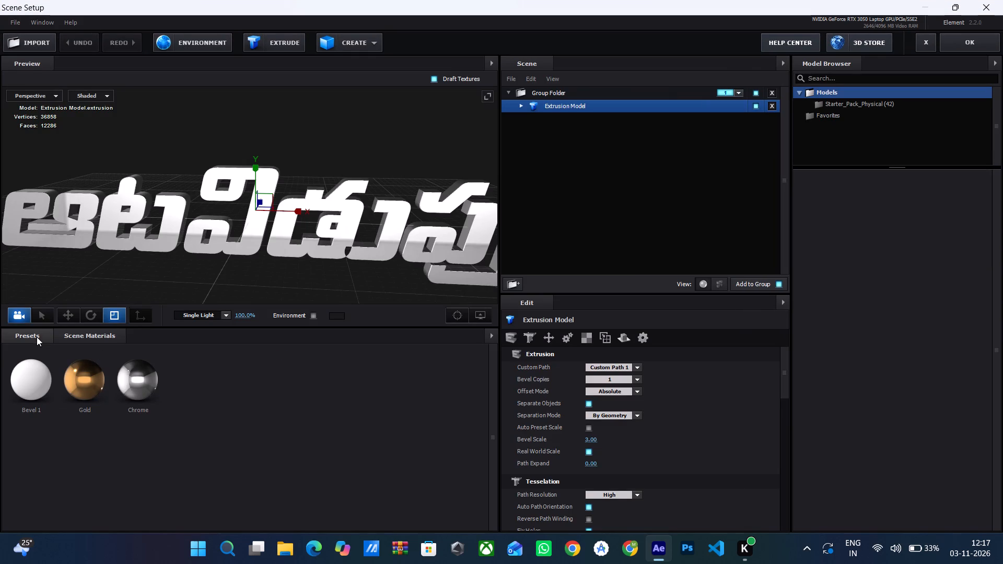
pyautogui.click(41, 385)
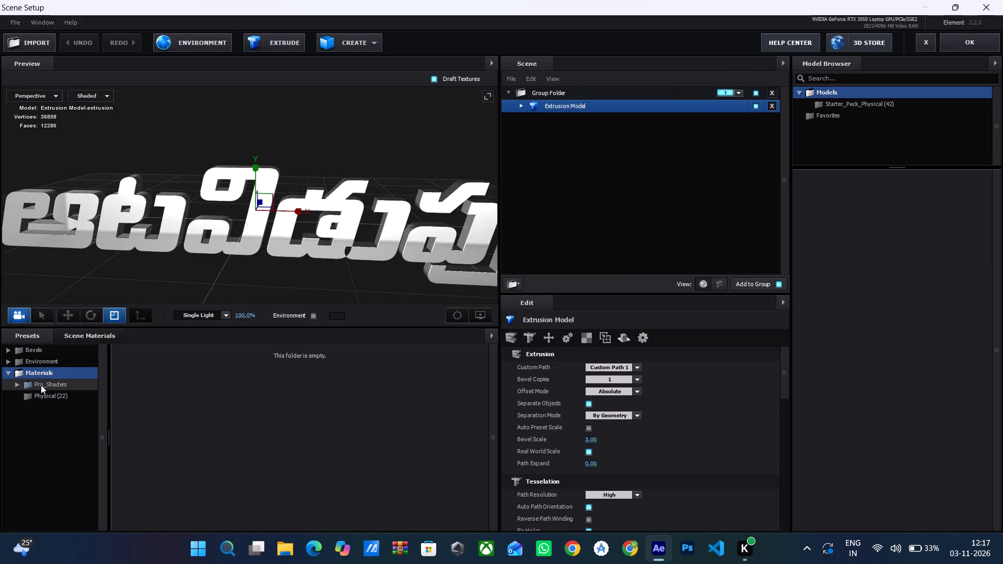
pyautogui.scroll(-1, 84, 409)
pyautogui.click(63, 422)
pyautogui.click(63, 430)
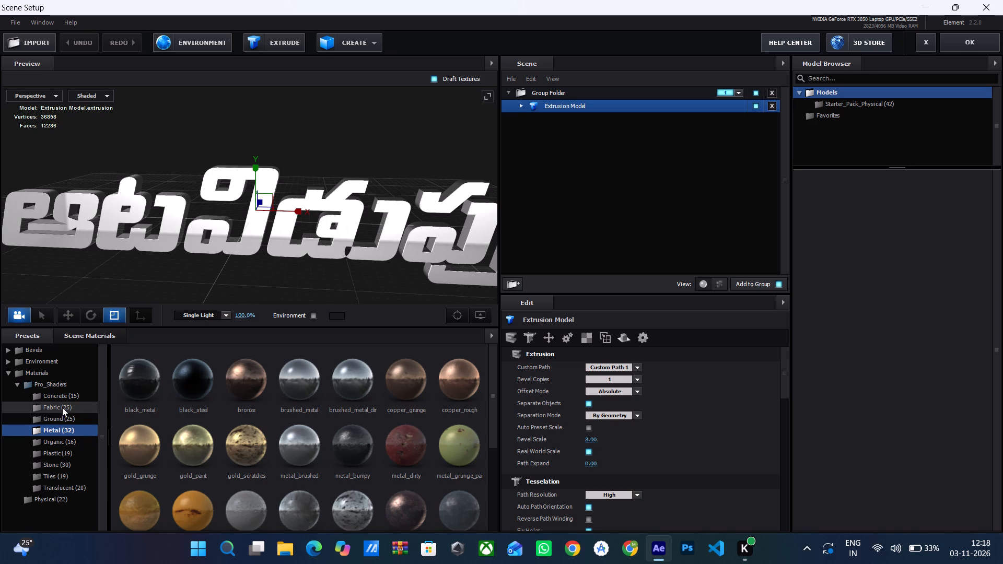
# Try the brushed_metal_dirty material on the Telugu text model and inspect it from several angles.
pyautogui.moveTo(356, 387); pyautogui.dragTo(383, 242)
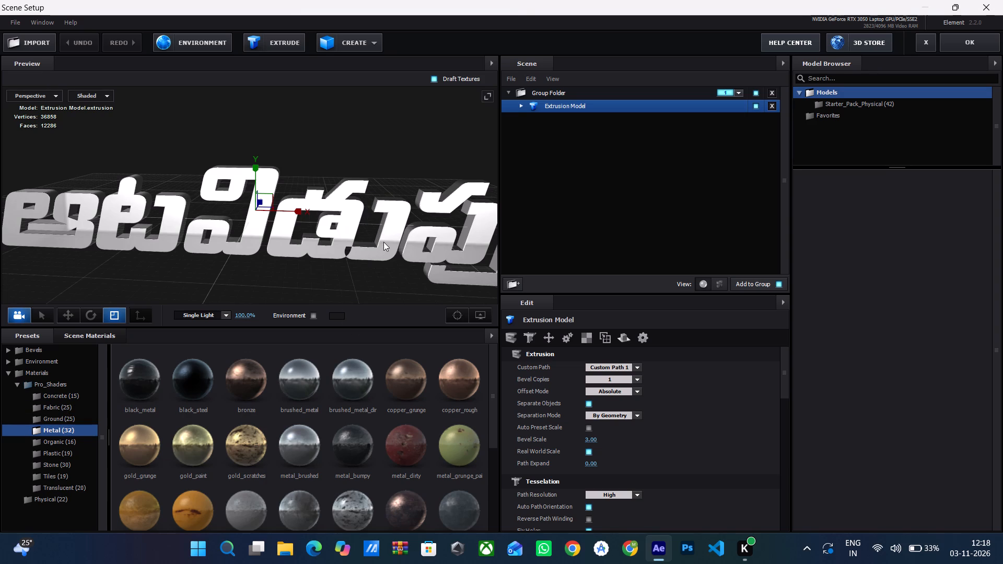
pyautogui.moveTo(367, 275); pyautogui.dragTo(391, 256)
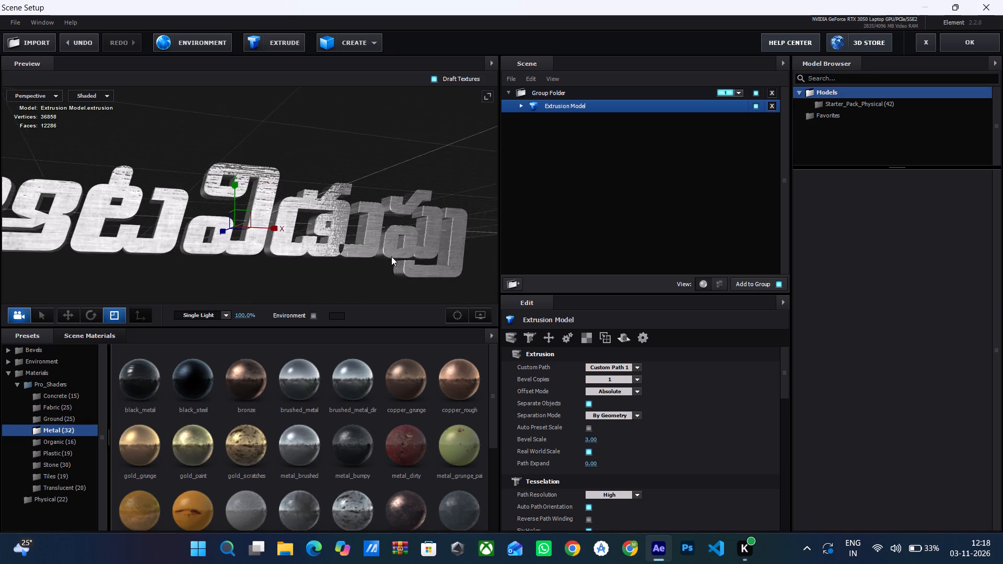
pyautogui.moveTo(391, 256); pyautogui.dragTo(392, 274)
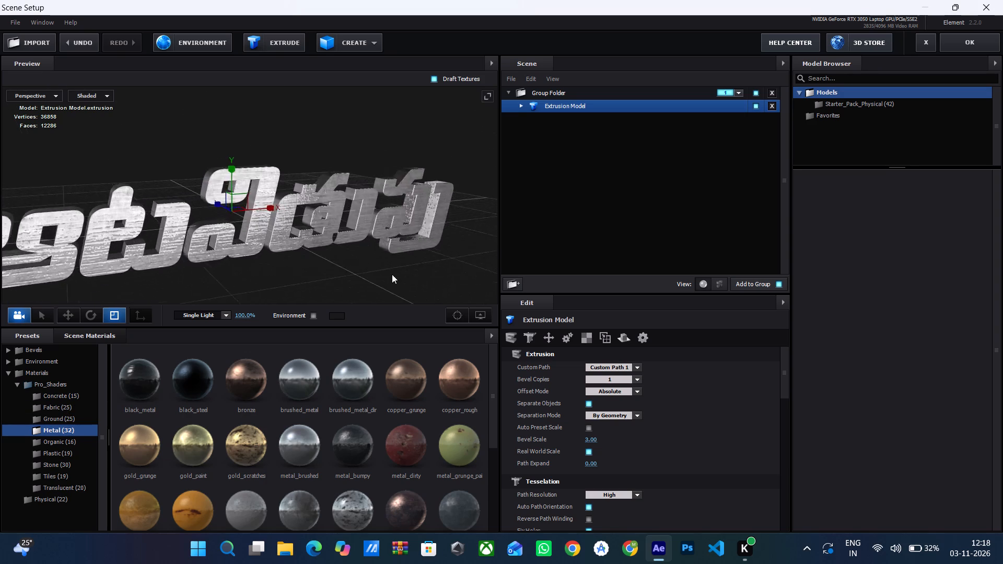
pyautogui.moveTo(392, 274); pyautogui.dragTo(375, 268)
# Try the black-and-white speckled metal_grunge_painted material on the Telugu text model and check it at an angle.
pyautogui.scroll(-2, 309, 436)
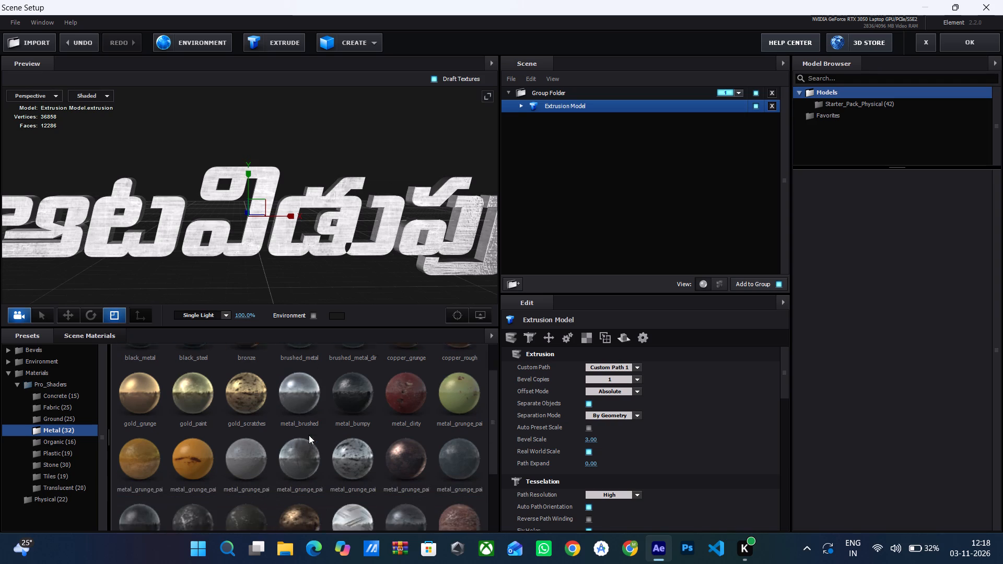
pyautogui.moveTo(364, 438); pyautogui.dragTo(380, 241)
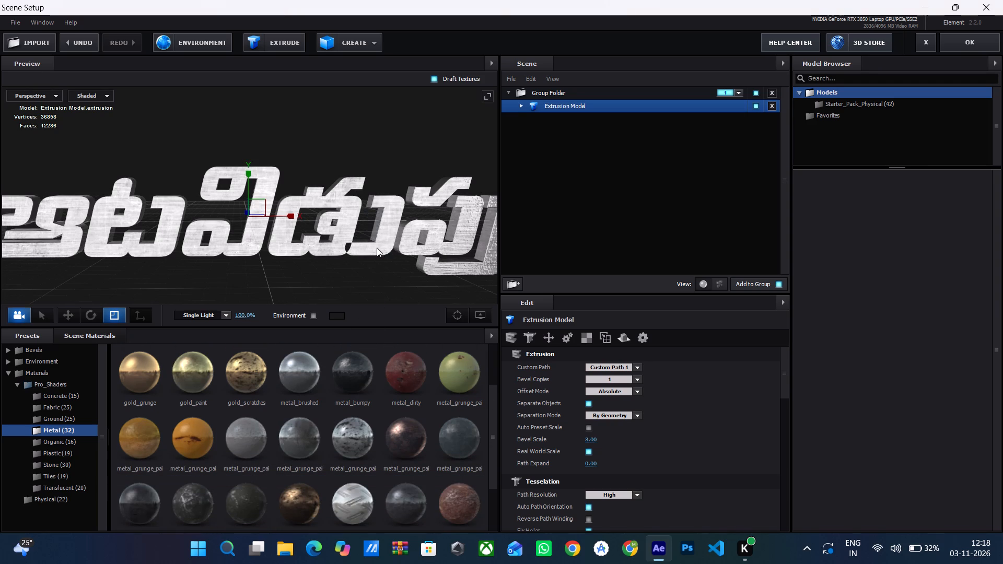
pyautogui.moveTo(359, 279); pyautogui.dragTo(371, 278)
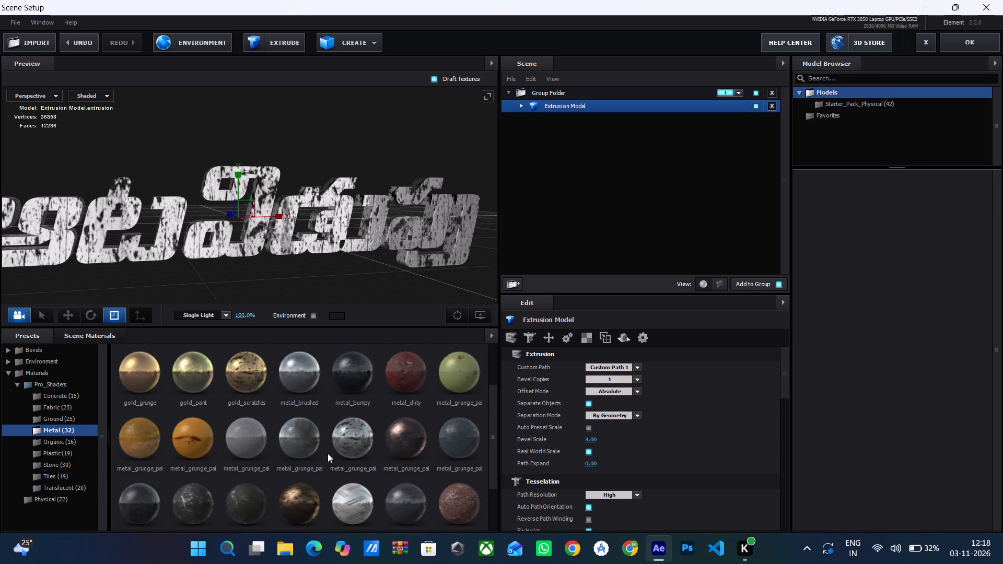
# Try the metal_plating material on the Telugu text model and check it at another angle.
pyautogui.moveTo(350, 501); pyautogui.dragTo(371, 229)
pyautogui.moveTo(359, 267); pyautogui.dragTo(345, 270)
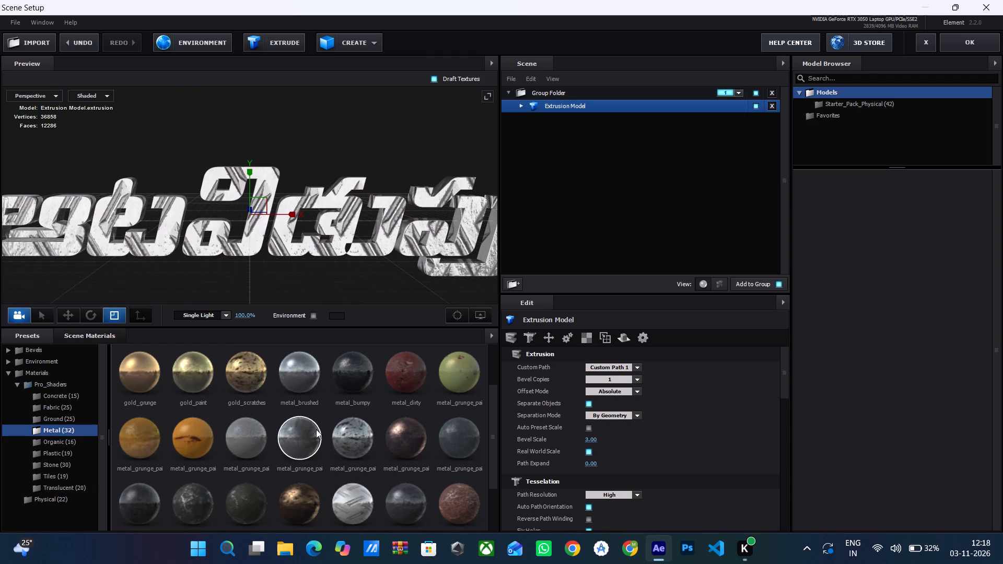
# Apply the silver_rough material to the Telugu text model, inspect it from several angles, and accept the Scene Setup changes.
pyautogui.scroll(-6, 314, 431)
pyautogui.moveTo(301, 502); pyautogui.dragTo(340, 232)
pyautogui.moveTo(324, 263); pyautogui.dragTo(385, 261)
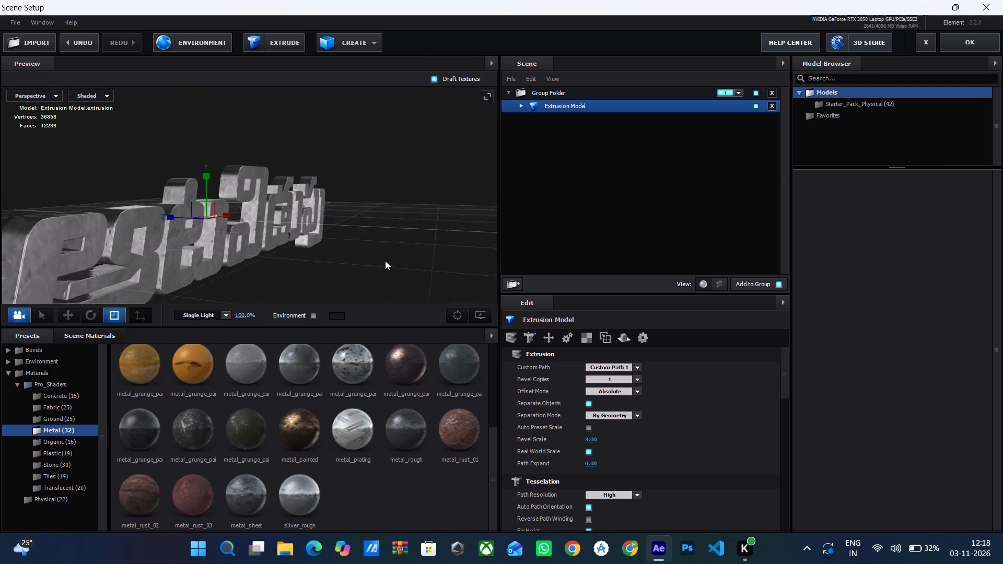
pyautogui.moveTo(385, 261); pyautogui.dragTo(315, 263)
pyautogui.click(958, 43)
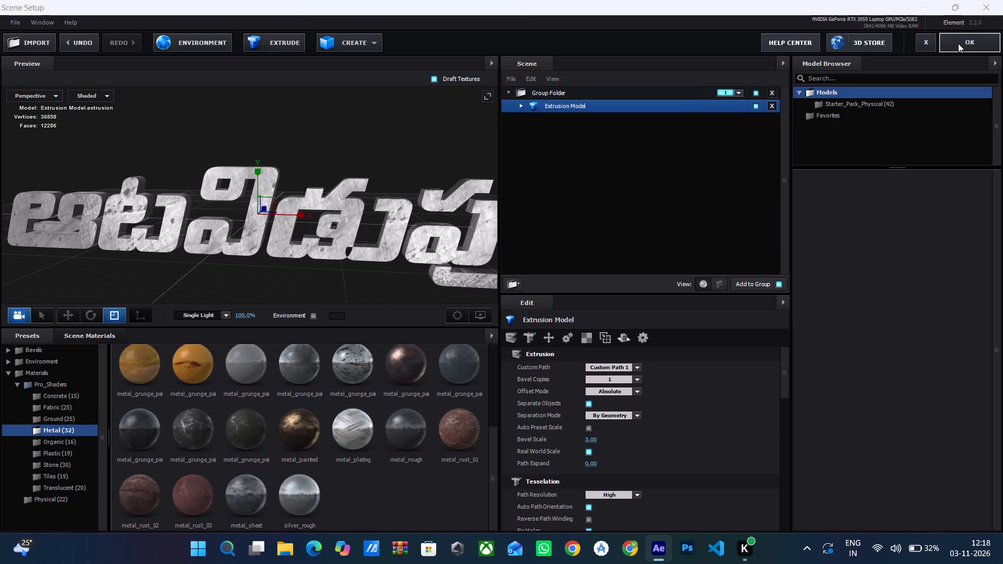
# Play a preview of the telugu composition.
pyautogui.press('space')
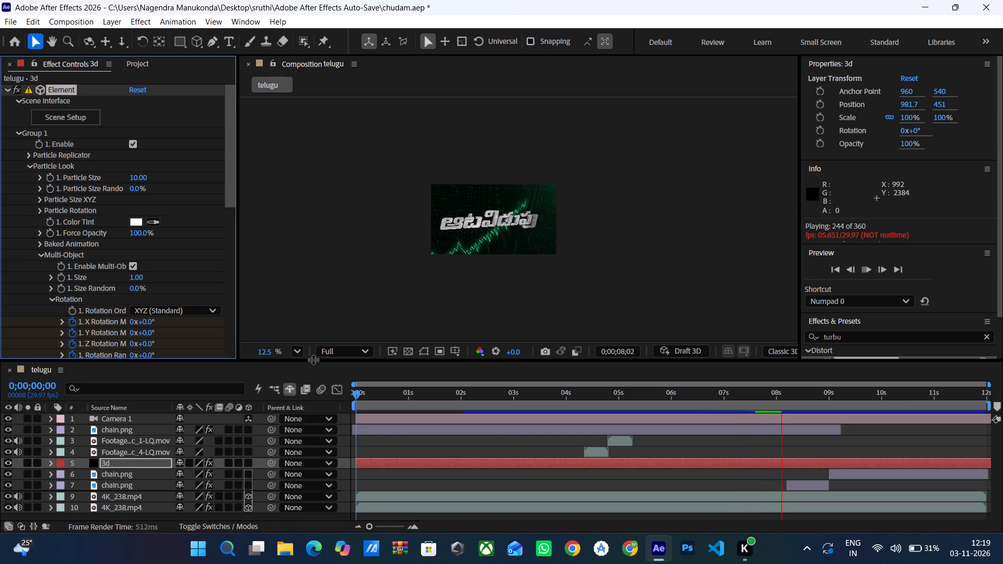
# Select the topmost chain.png layer, stop the preview, and collapse its Zoom - 3D tumble, Basic 3D, Transform and Turbulent Displace effects.
pyautogui.click(129, 432)
pyautogui.click(130, 438)
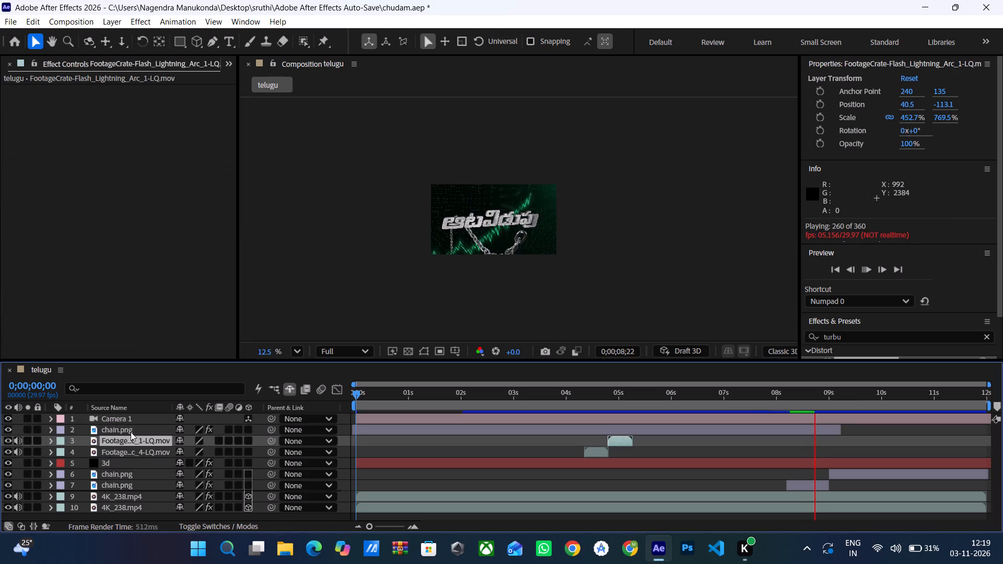
pyautogui.click(131, 432)
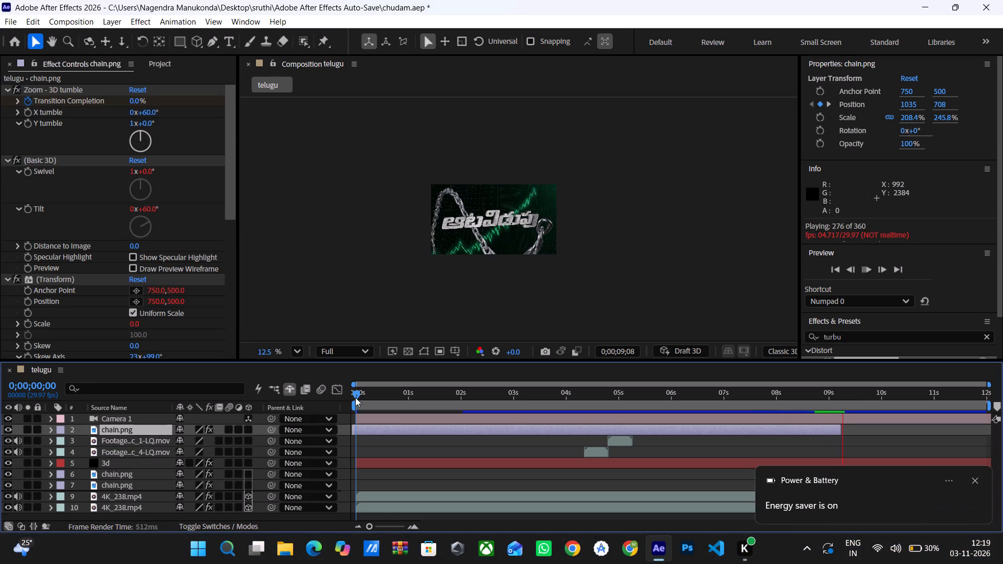
pyautogui.moveTo(356, 393); pyautogui.dragTo(351, 402)
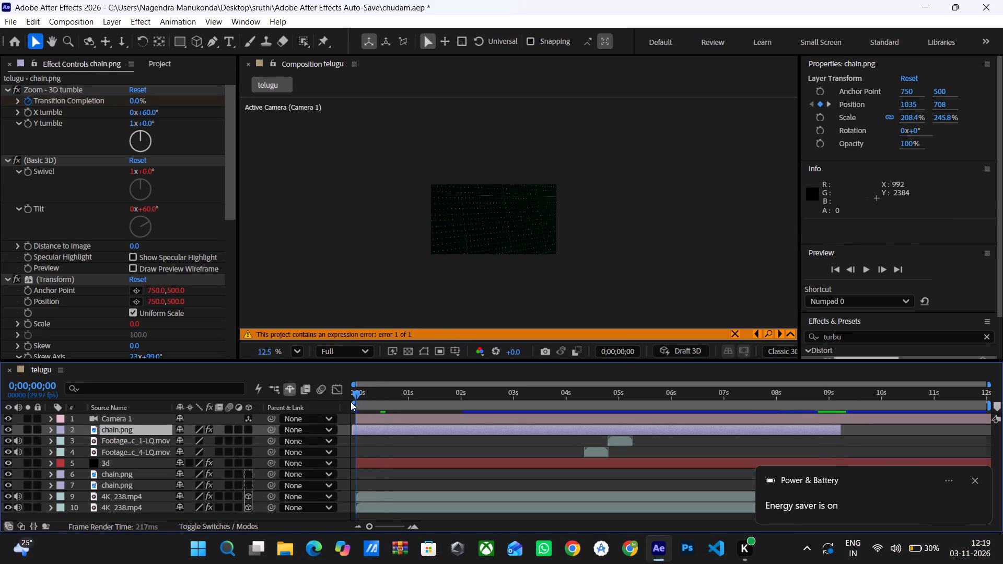
pyautogui.moveTo(351, 402); pyautogui.dragTo(351, 402)
pyautogui.click(974, 479)
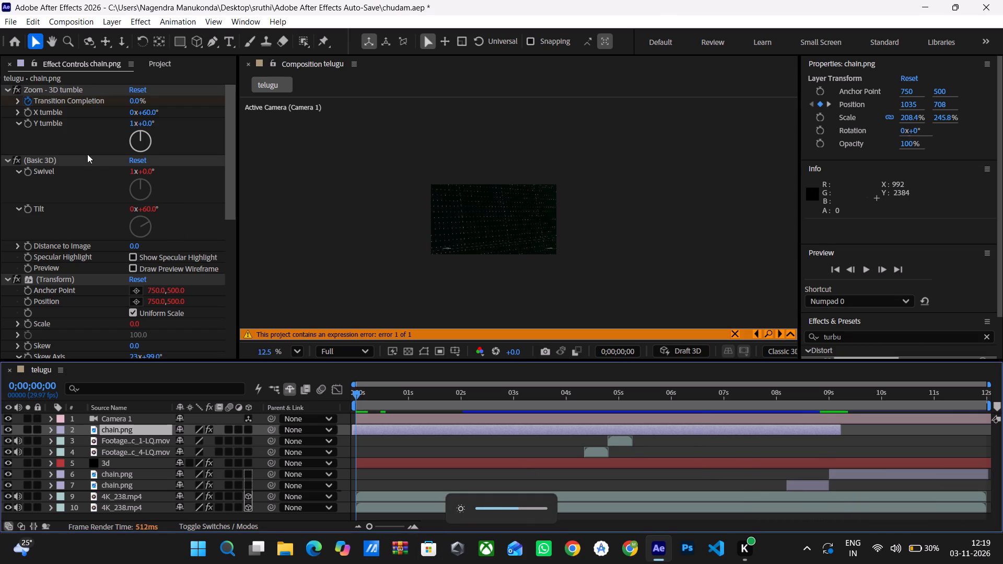
pyautogui.click(9, 87)
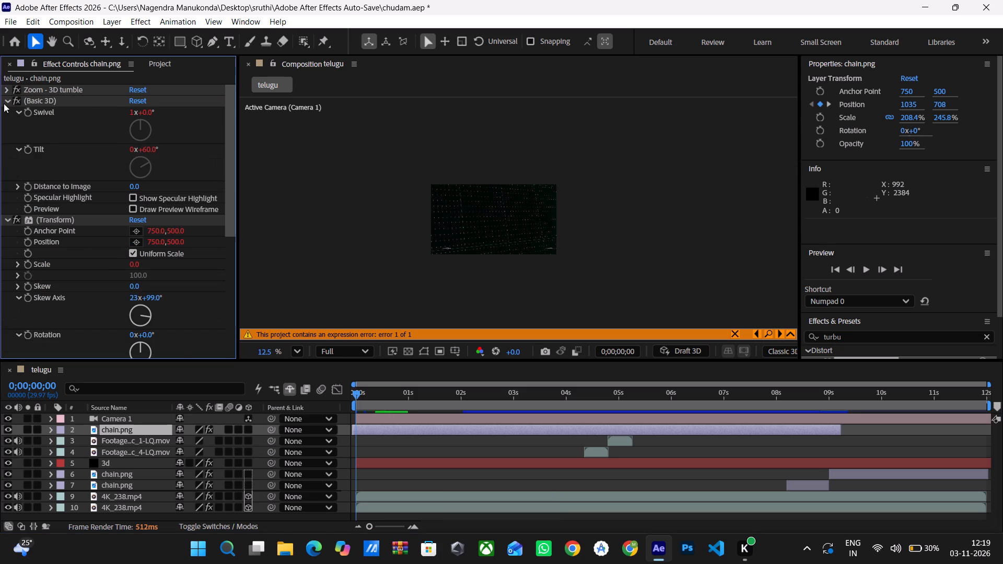
pyautogui.click(3, 103)
pyautogui.click(5, 111)
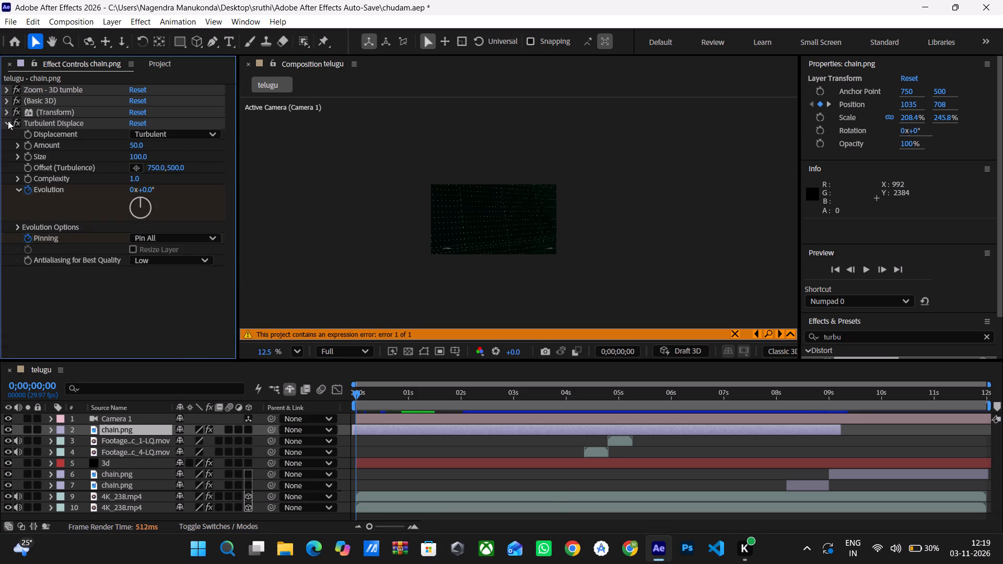
pyautogui.click(8, 121)
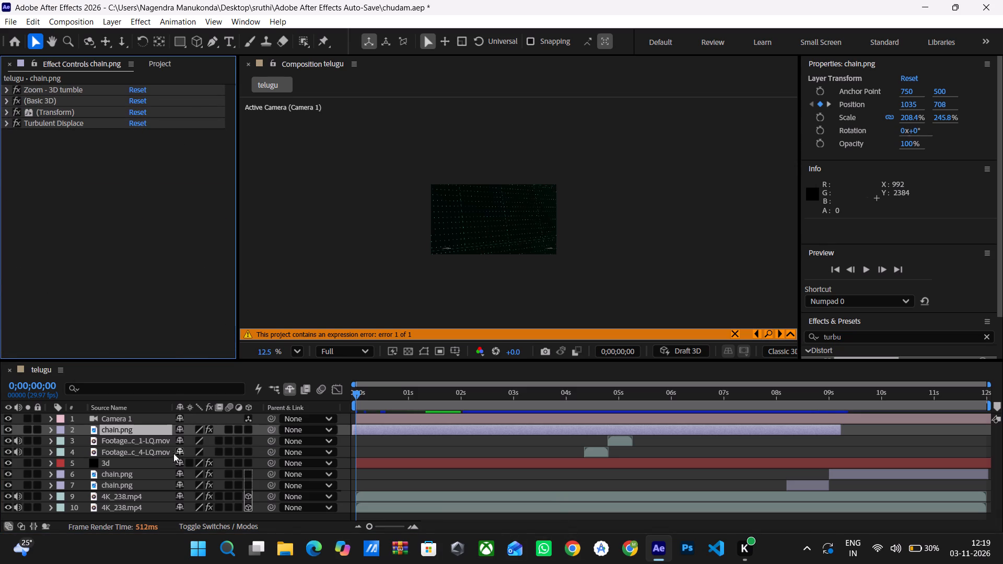
# Select the bottom 4K_238.mp4 layer to view its effects and transform properties.
pyautogui.click(136, 429)
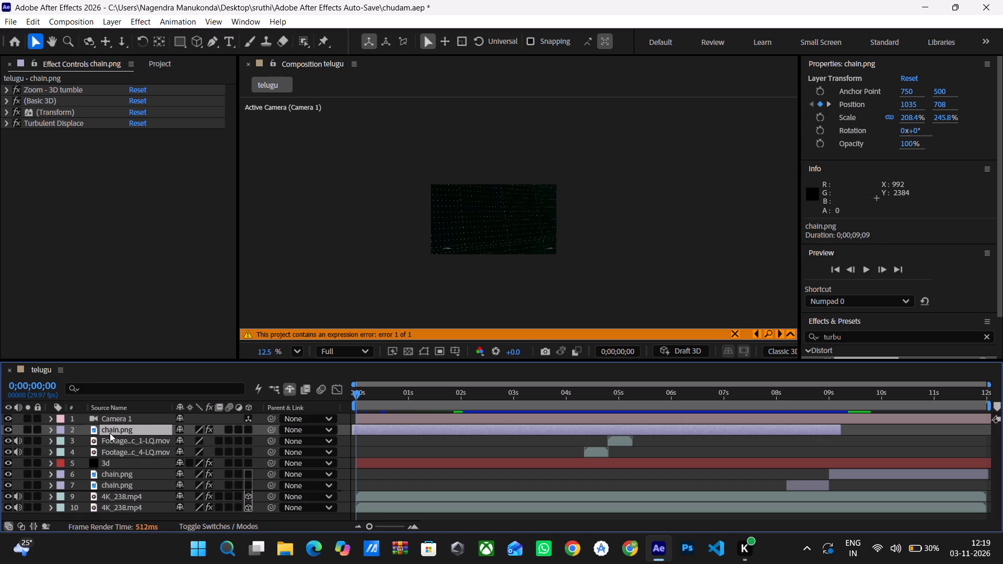
pyautogui.scroll(2, 111, 441)
pyautogui.scroll(-1, 116, 509)
pyautogui.click(116, 509)
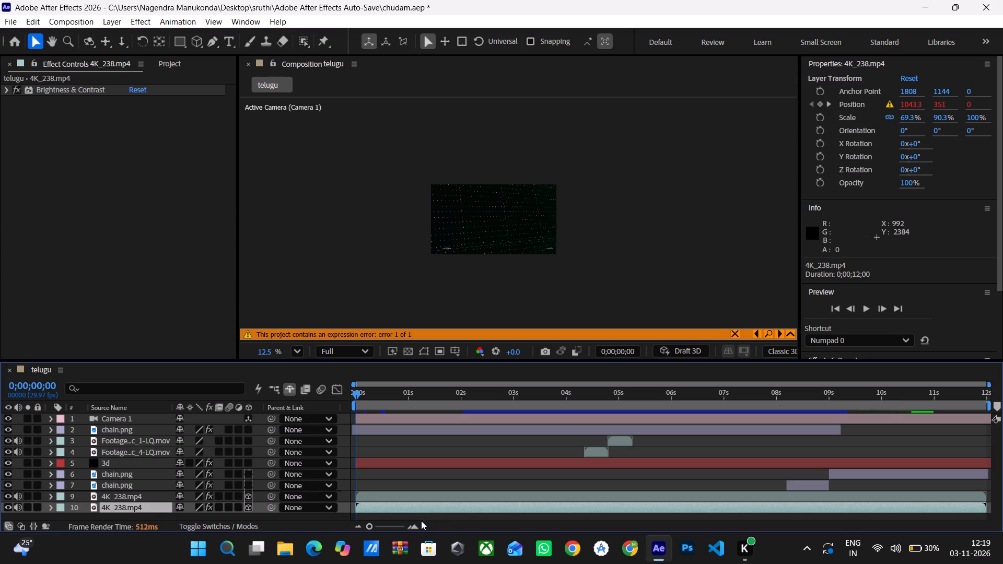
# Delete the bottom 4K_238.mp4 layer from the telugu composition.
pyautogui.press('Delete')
# Select the remaining 4K_238.mp4 layer and inspect its Brightness & Contrast settings, leaving the effect collapsed.
pyautogui.click(407, 496)
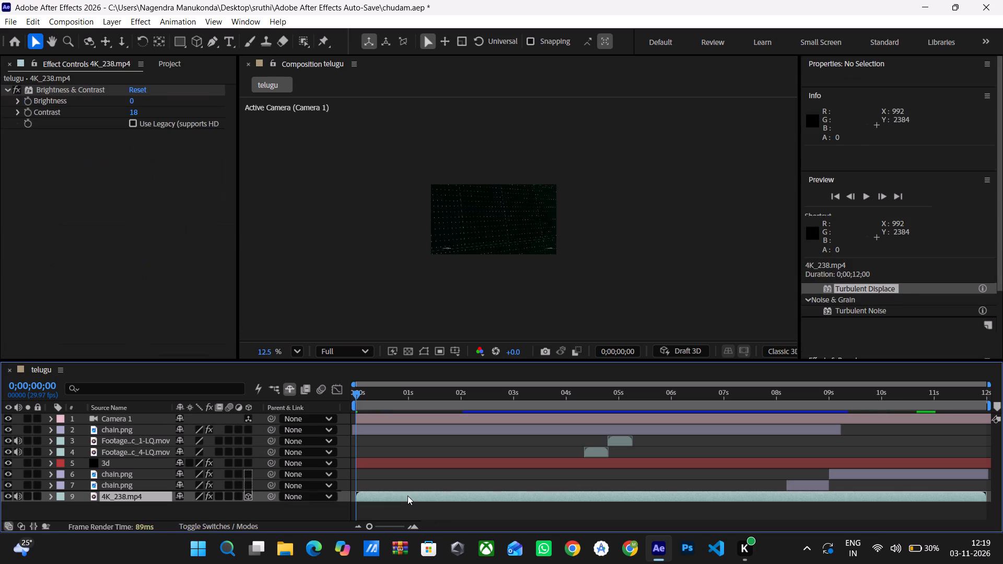
pyautogui.click(15, 103)
pyautogui.click(15, 103)
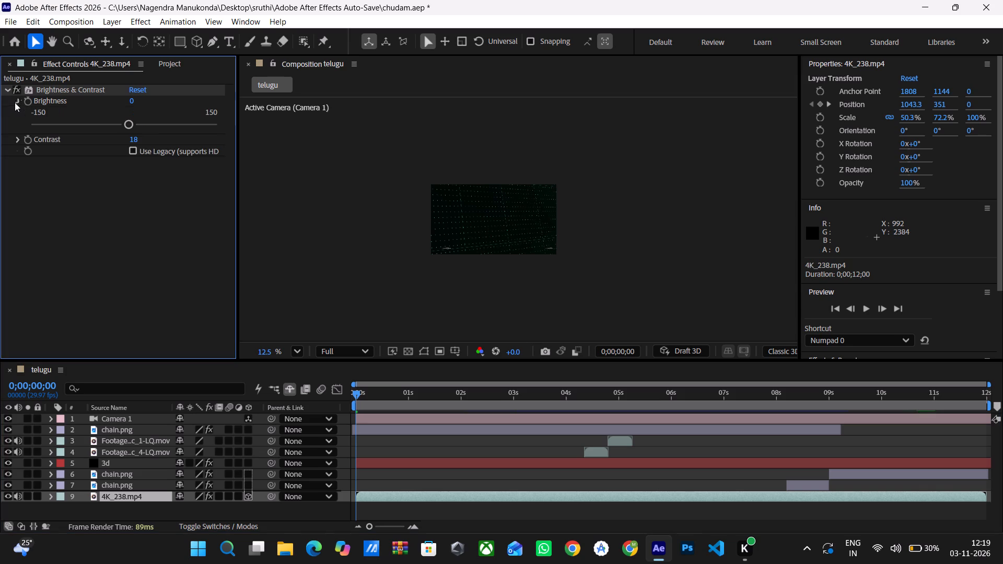
pyautogui.click(10, 89)
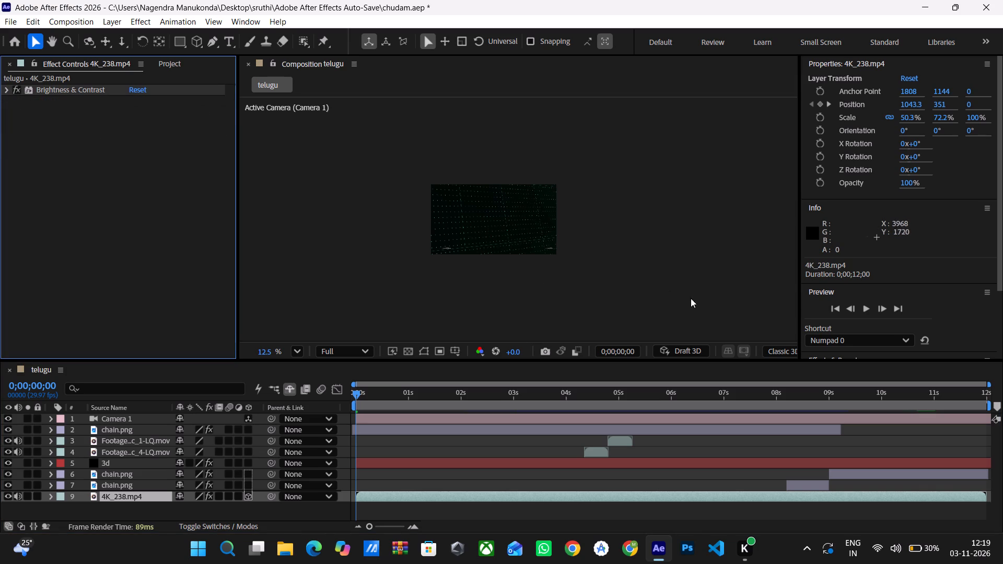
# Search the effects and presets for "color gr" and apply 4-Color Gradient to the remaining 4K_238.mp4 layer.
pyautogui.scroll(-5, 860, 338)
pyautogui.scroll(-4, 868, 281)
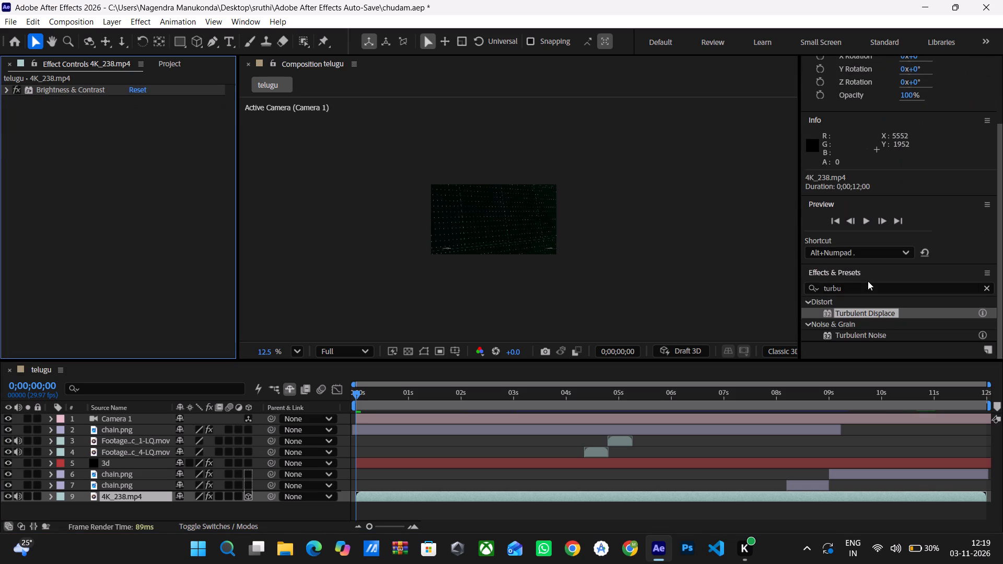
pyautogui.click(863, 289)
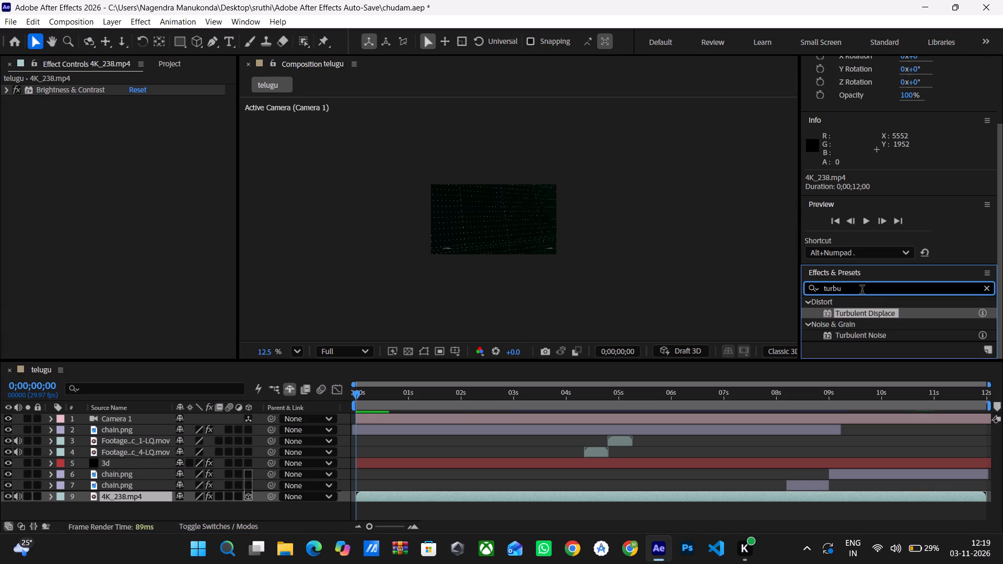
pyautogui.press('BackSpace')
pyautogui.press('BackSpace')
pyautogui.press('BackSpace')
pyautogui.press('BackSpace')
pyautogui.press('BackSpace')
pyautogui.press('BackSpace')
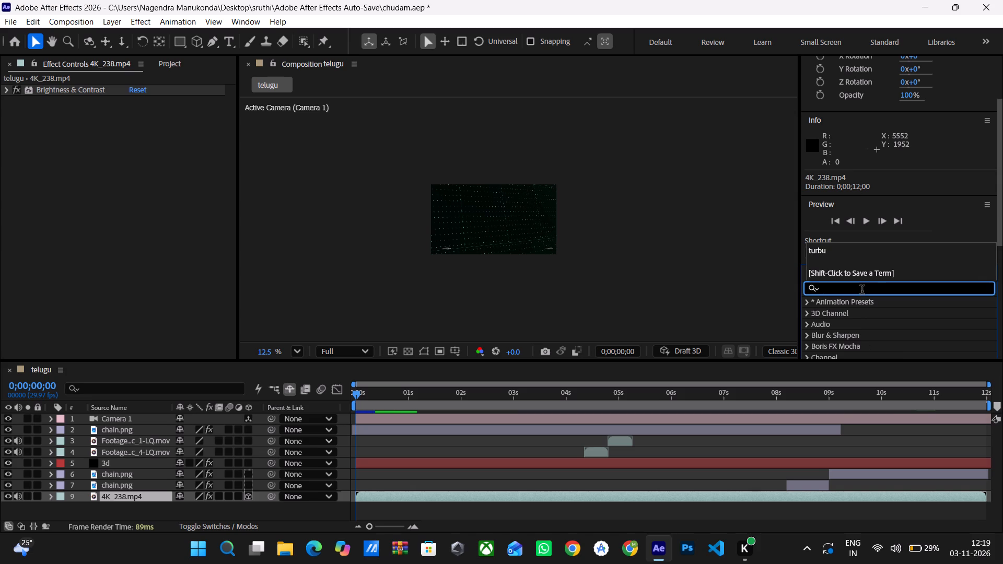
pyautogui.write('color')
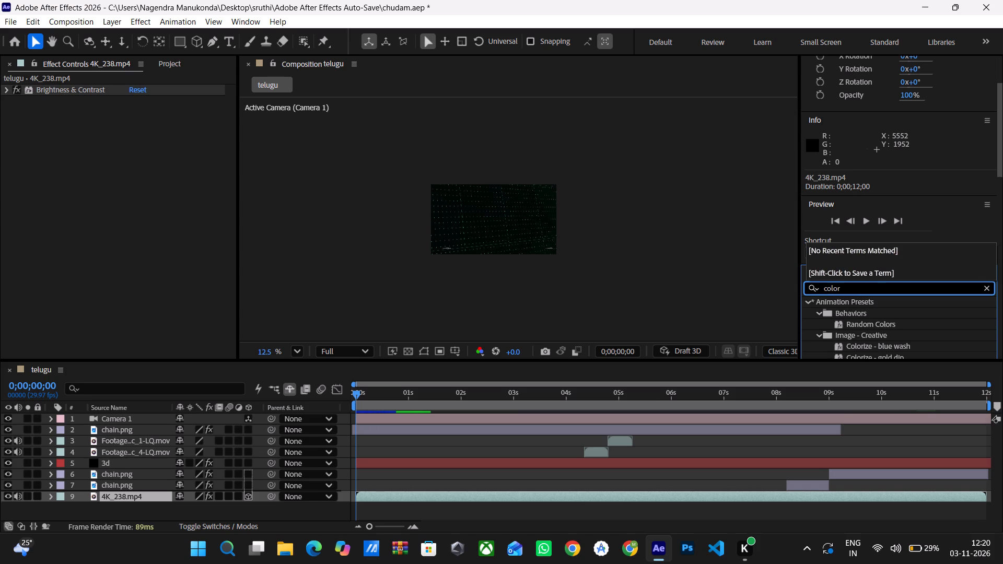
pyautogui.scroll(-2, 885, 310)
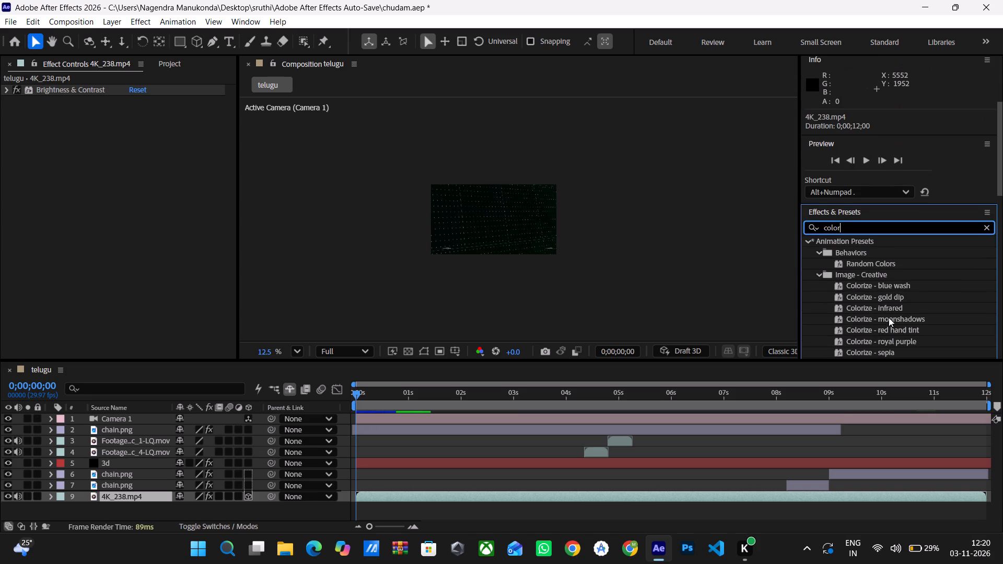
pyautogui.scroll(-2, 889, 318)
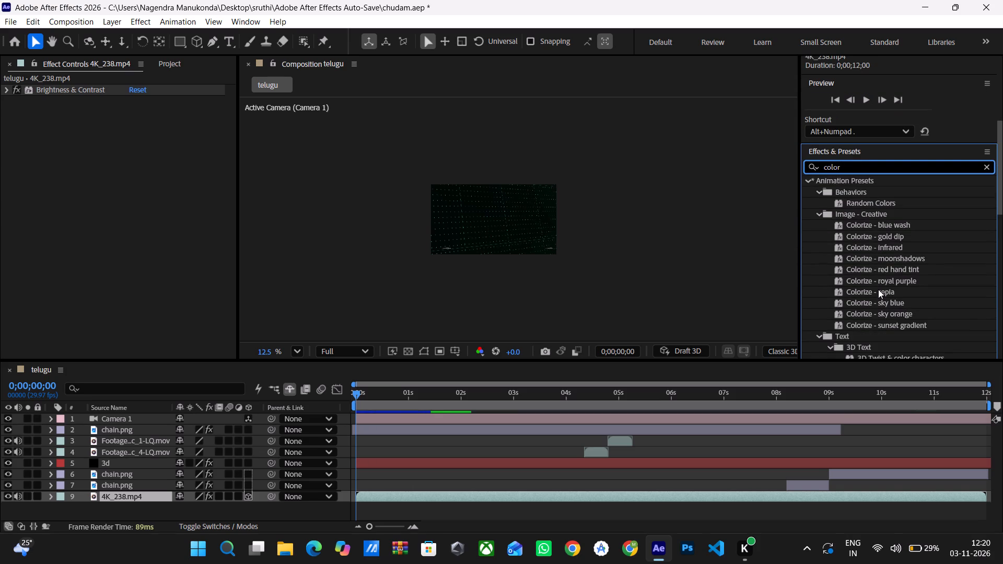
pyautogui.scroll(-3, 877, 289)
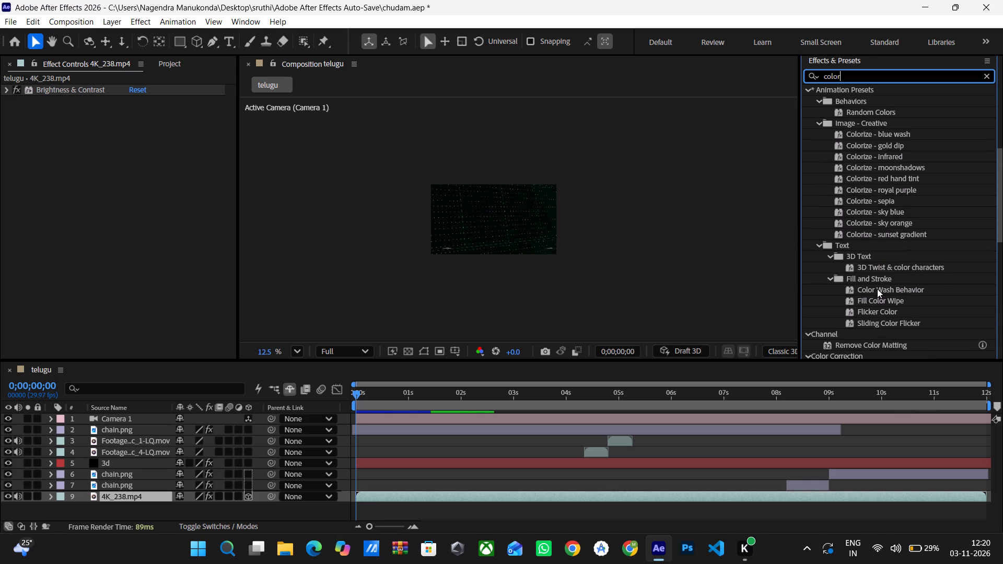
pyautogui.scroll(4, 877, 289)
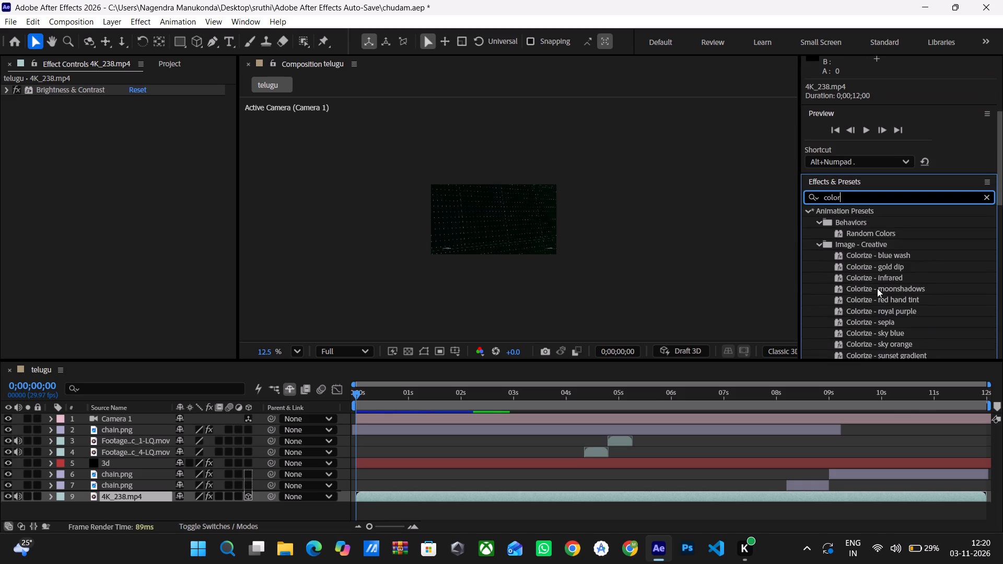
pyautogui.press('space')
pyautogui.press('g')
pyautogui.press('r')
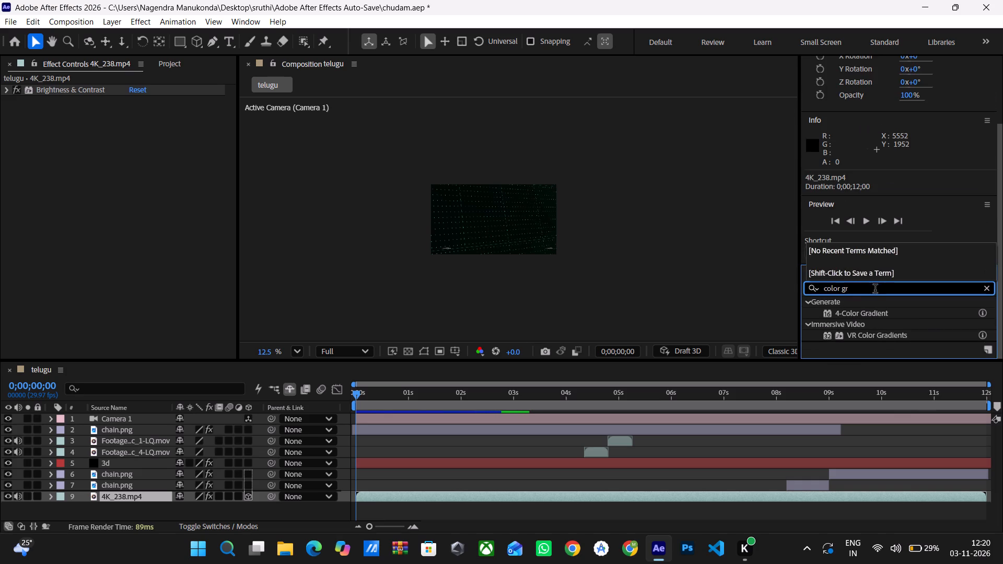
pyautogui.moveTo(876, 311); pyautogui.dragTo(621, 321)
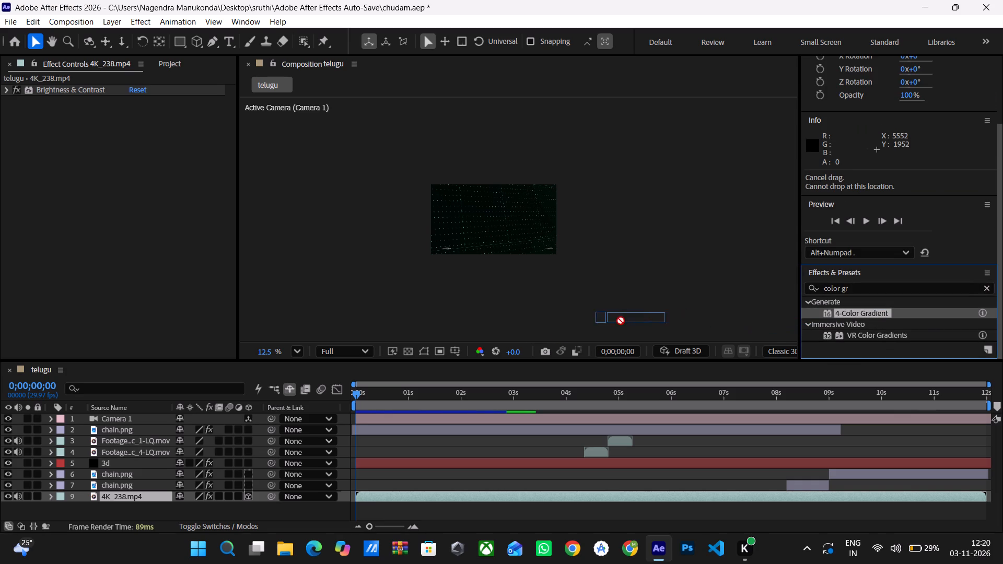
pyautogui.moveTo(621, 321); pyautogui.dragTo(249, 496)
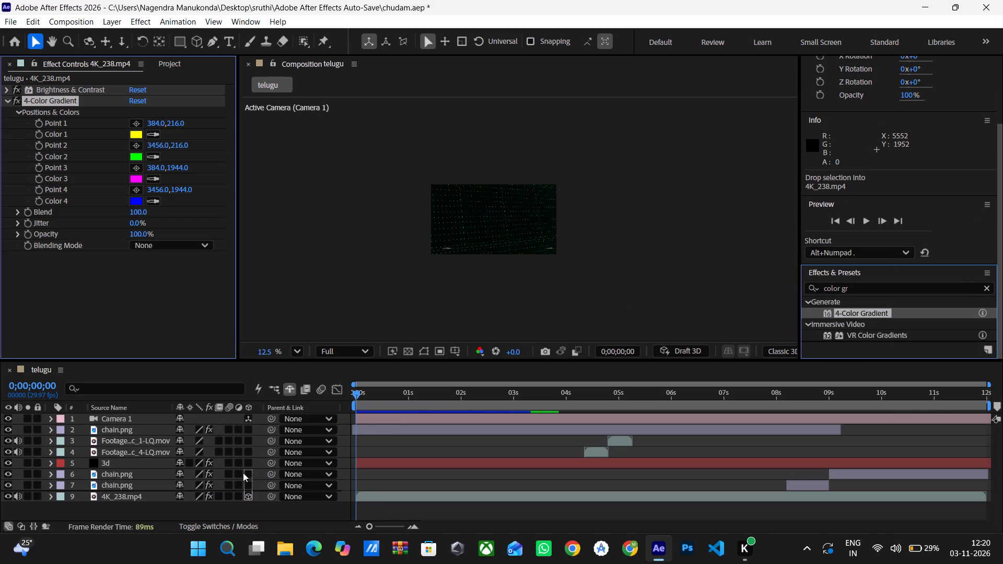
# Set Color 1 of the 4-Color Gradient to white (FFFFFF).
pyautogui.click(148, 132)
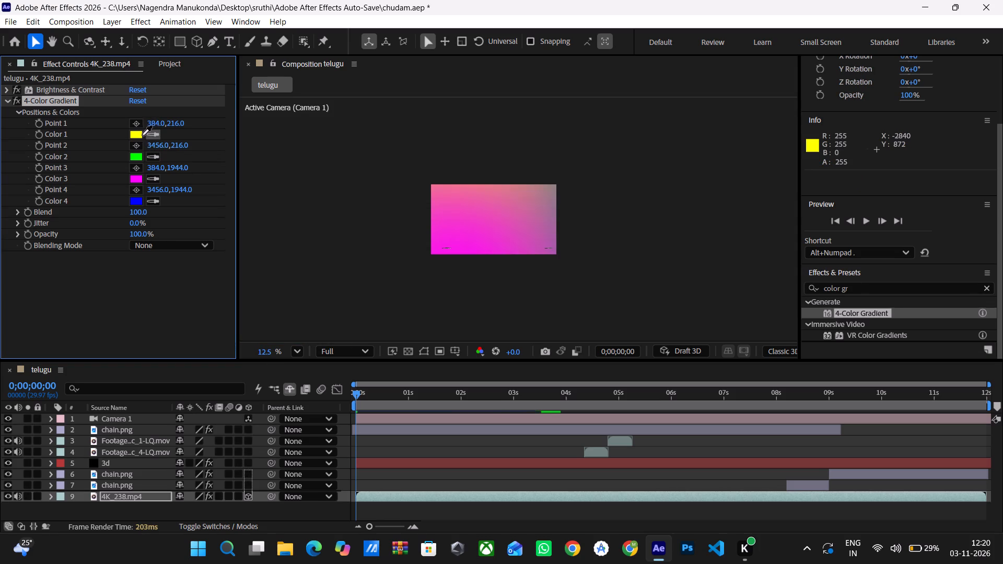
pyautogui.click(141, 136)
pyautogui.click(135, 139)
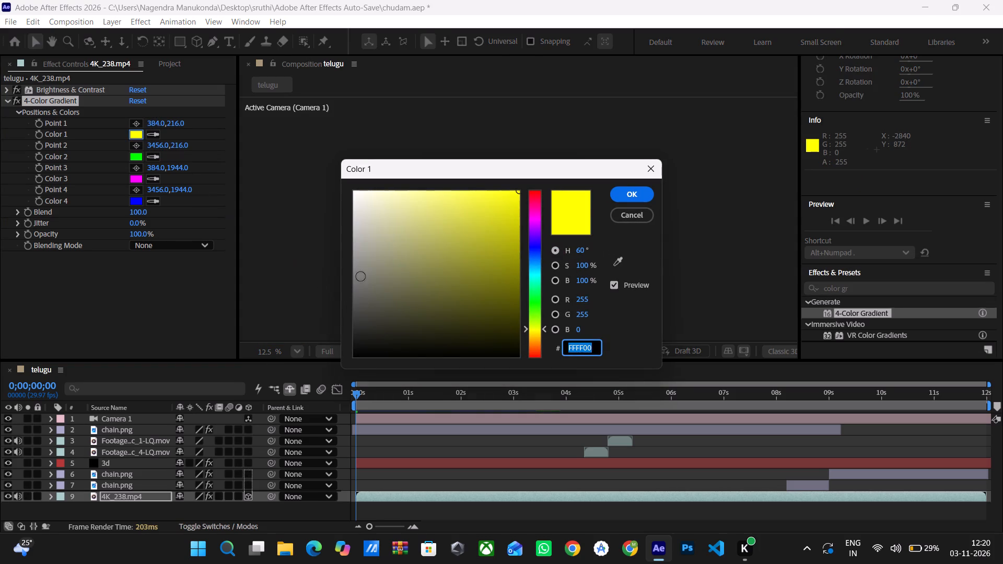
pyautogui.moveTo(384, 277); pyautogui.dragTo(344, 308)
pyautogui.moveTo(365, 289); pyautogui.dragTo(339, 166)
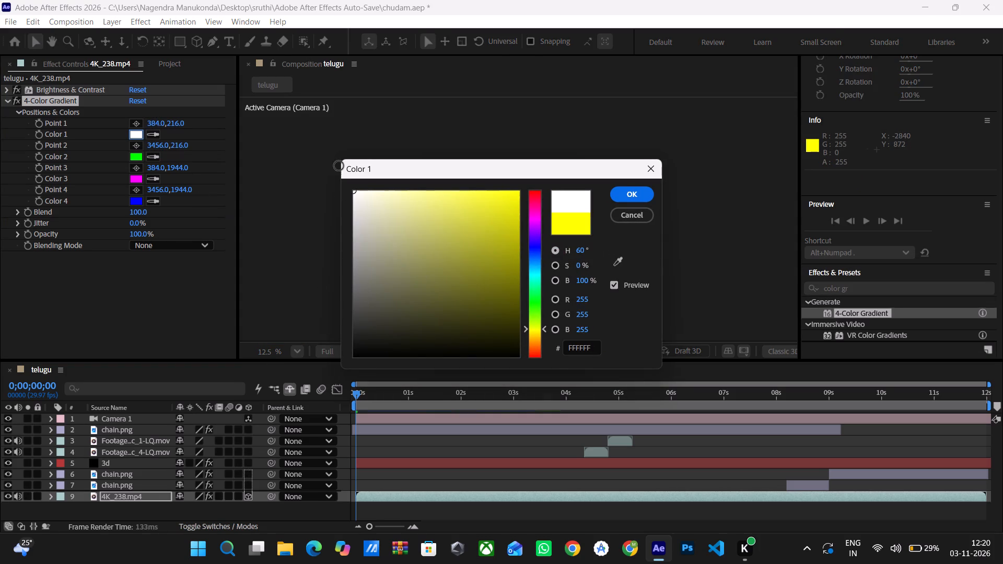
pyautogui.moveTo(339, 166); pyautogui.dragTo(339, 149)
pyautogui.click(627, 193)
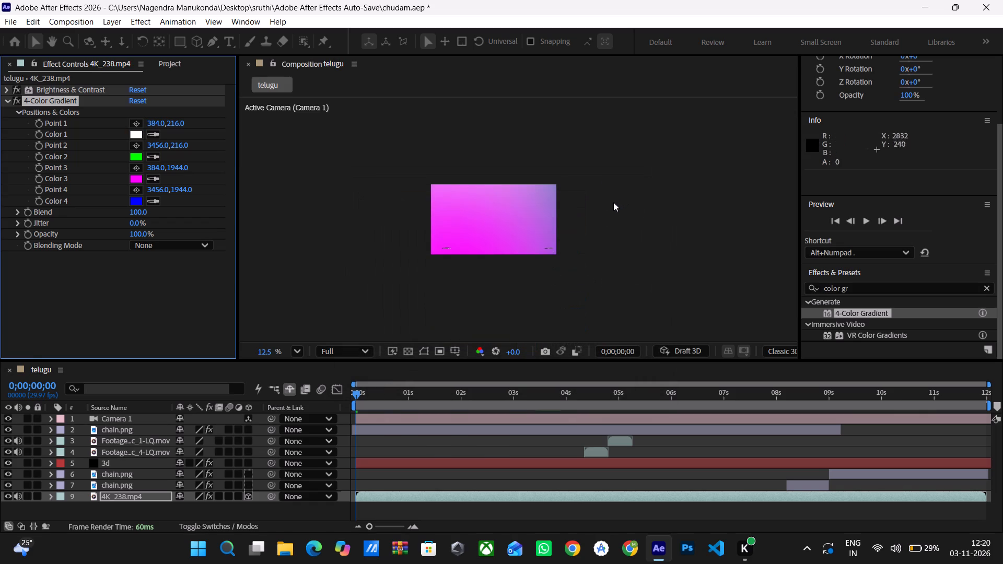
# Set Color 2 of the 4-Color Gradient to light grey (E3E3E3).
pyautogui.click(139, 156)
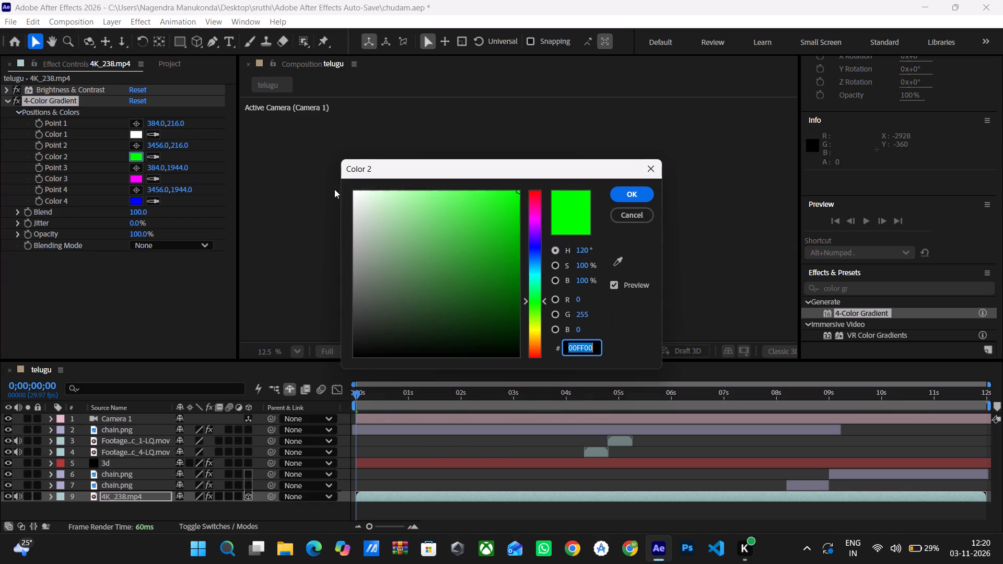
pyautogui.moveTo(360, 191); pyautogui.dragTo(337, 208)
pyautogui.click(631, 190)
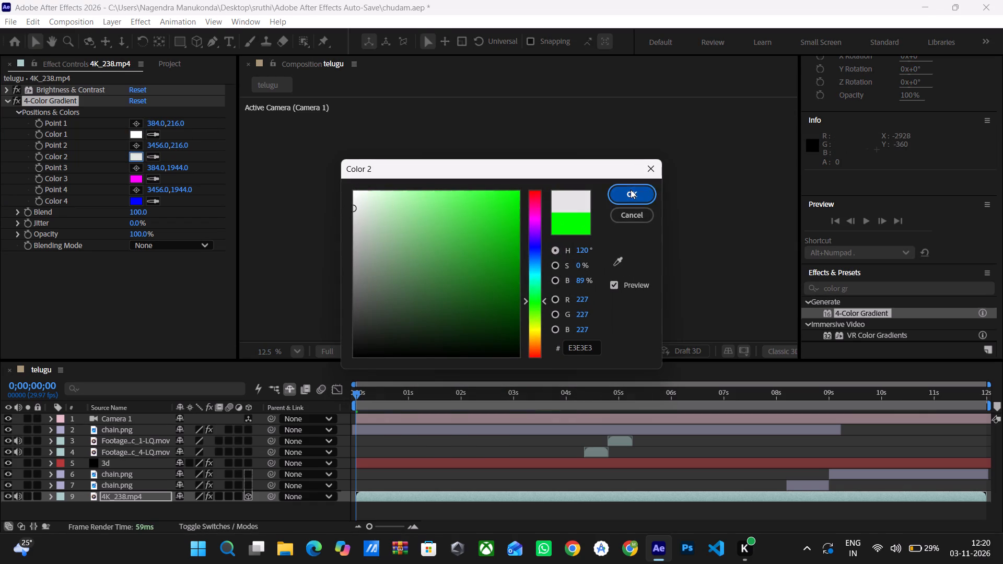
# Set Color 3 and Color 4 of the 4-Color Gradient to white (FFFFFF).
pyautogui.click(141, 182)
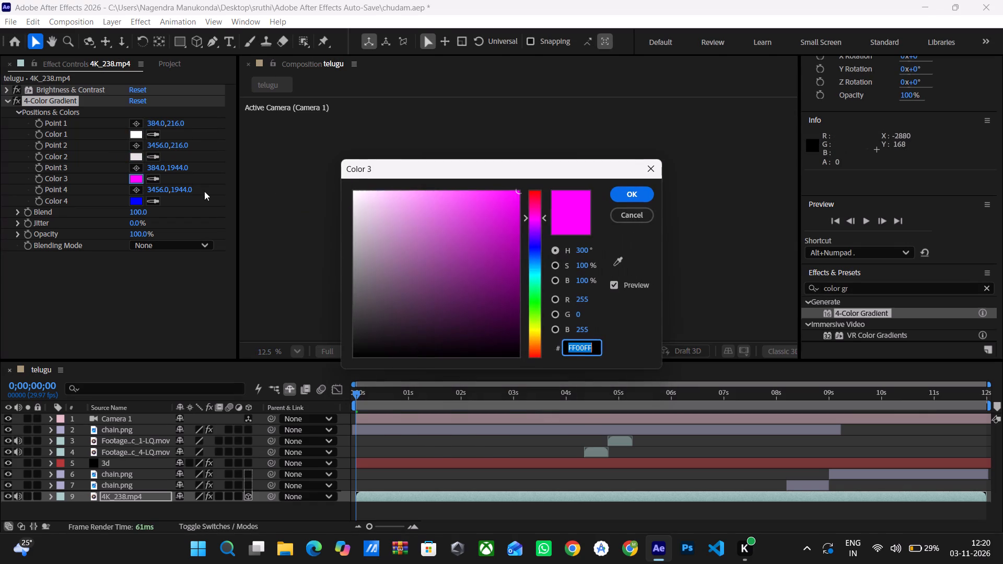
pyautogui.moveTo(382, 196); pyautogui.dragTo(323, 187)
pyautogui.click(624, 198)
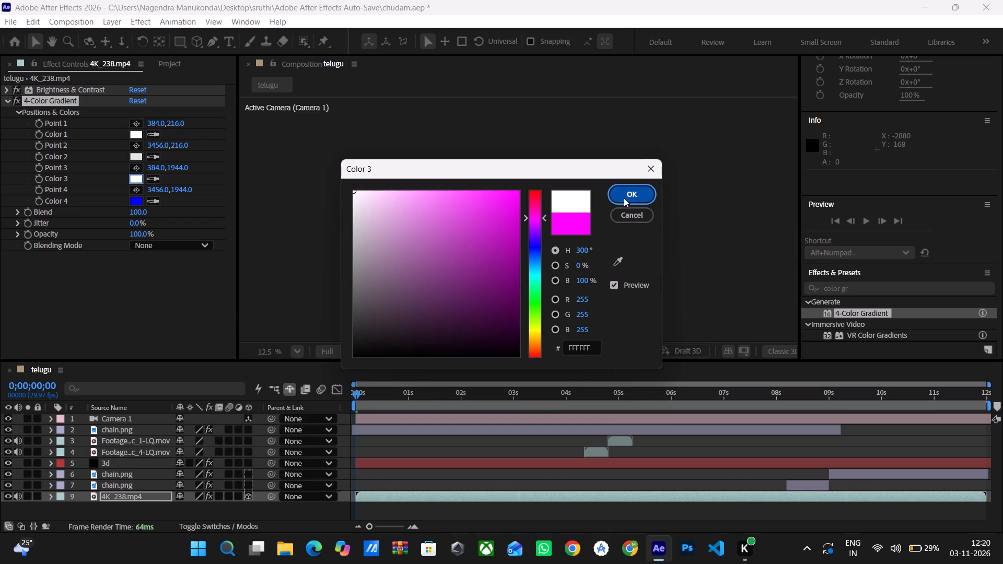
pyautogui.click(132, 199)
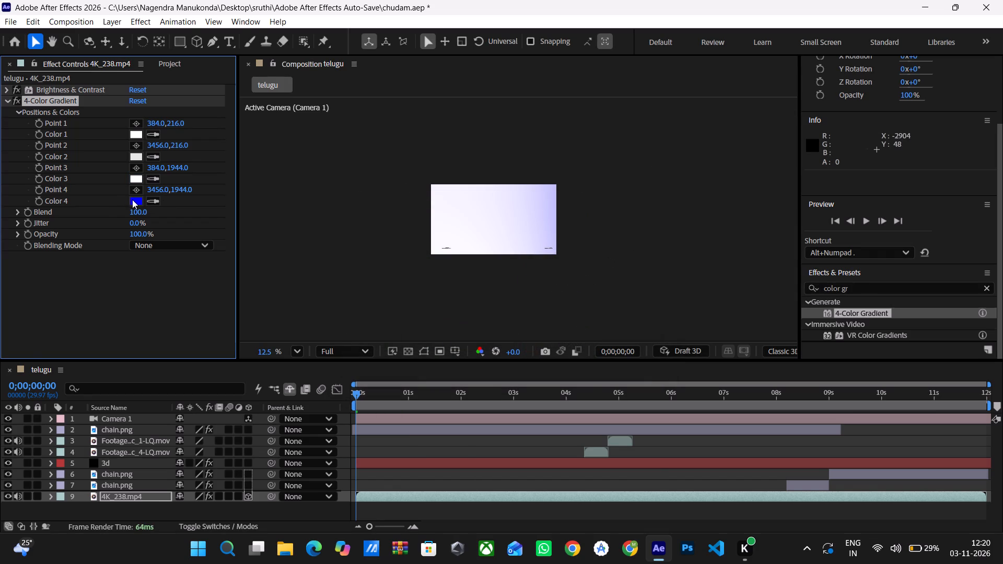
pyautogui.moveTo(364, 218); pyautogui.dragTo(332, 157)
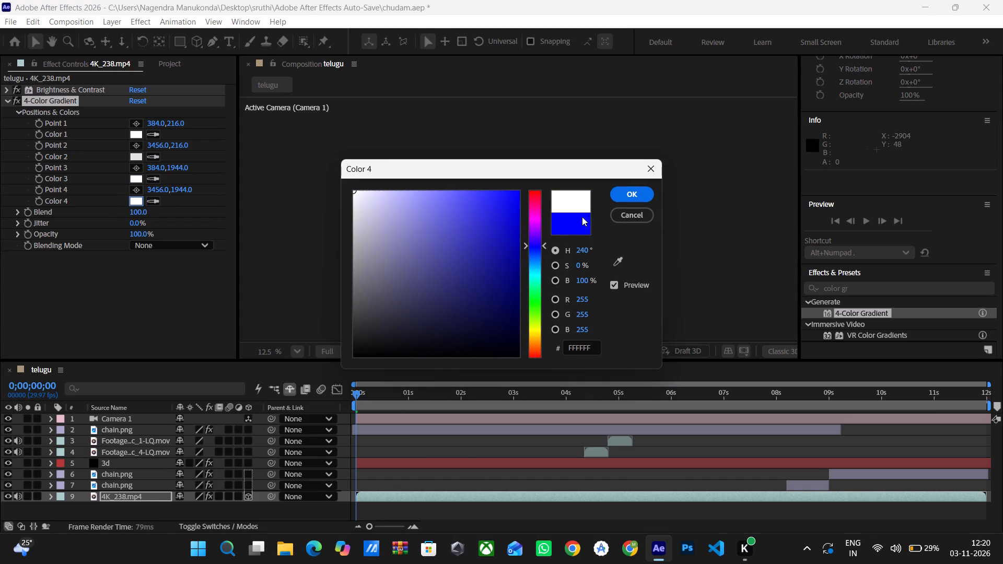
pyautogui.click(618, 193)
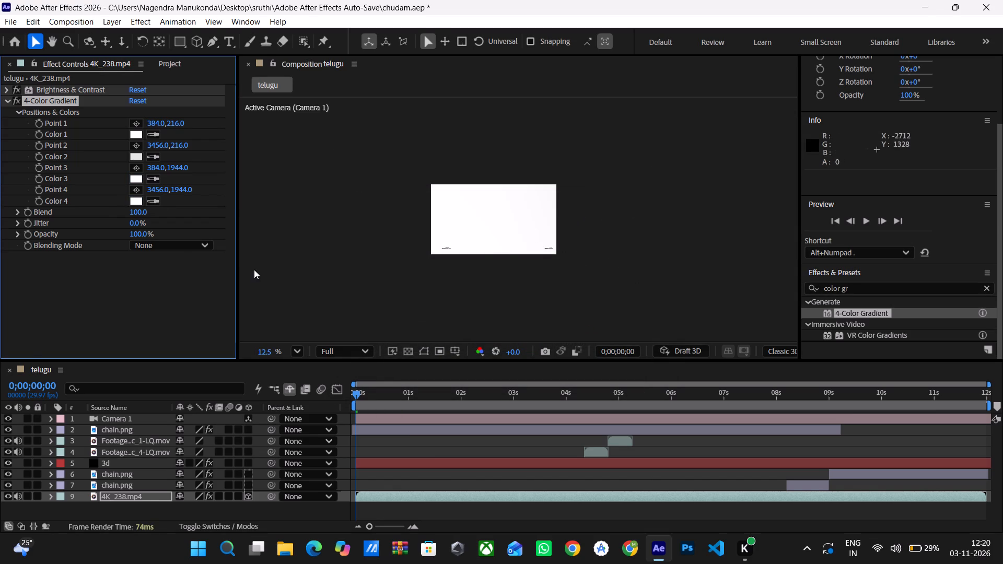
# Play a preview of the telugu composition with the white gradient background.
pyautogui.press('space')
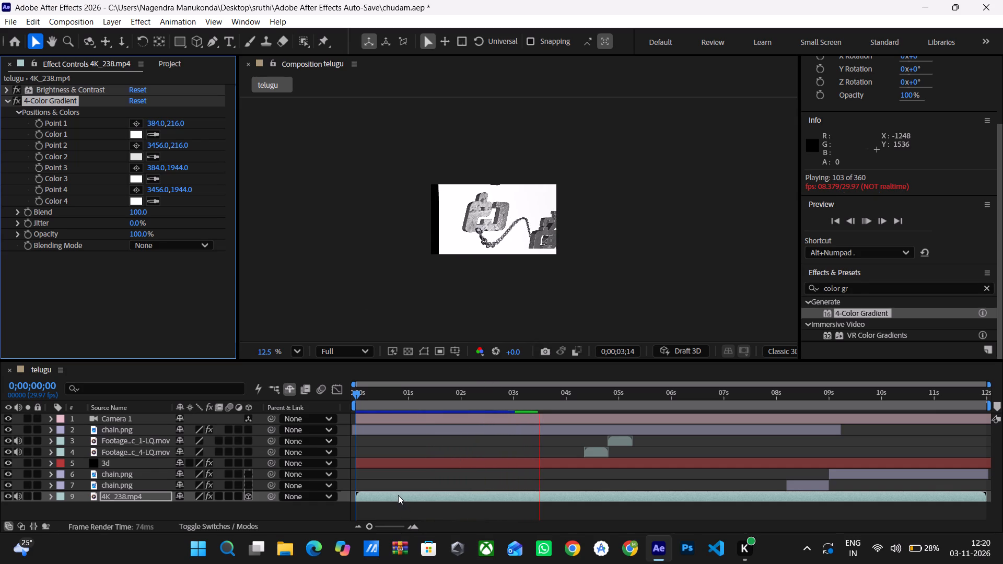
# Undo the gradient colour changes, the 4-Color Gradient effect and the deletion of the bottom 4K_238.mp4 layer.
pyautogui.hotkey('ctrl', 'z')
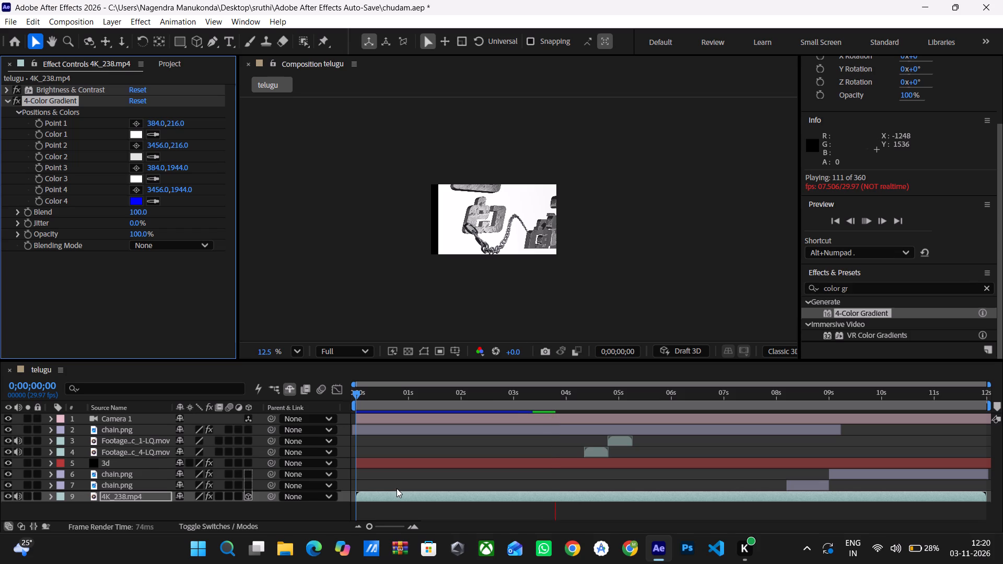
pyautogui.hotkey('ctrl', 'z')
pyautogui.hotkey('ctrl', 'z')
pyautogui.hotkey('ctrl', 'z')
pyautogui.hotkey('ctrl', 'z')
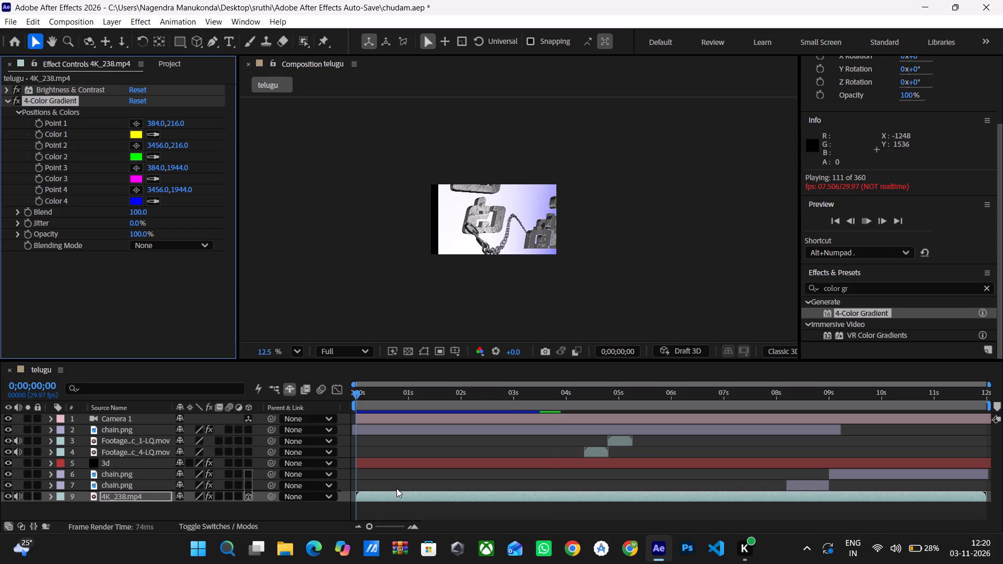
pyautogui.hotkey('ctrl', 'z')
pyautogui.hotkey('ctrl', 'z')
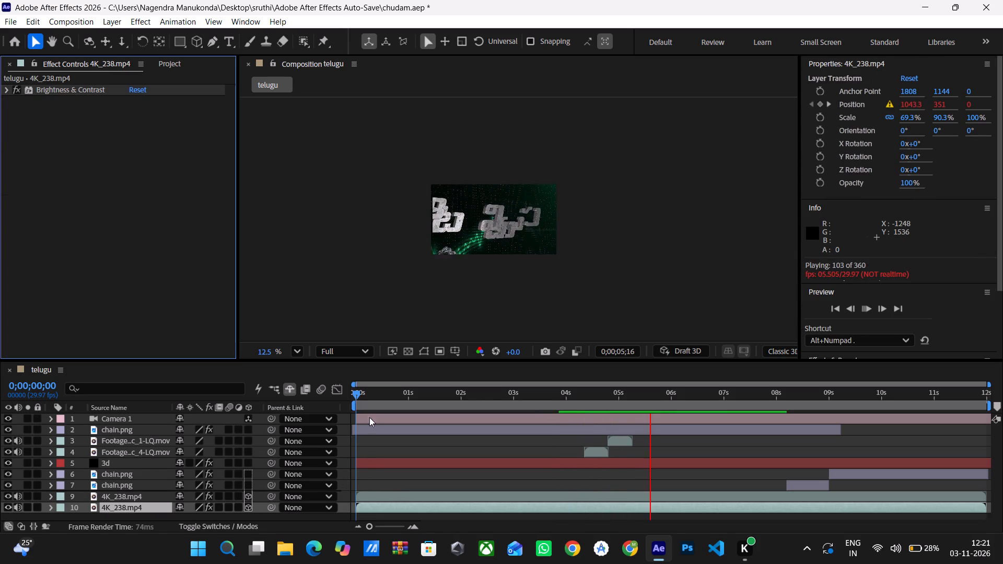
# Stop the preview, scrub through the opening seconds of the telugu composition, and return to 0;00;00;00.
pyautogui.moveTo(356, 392); pyautogui.dragTo(386, 401)
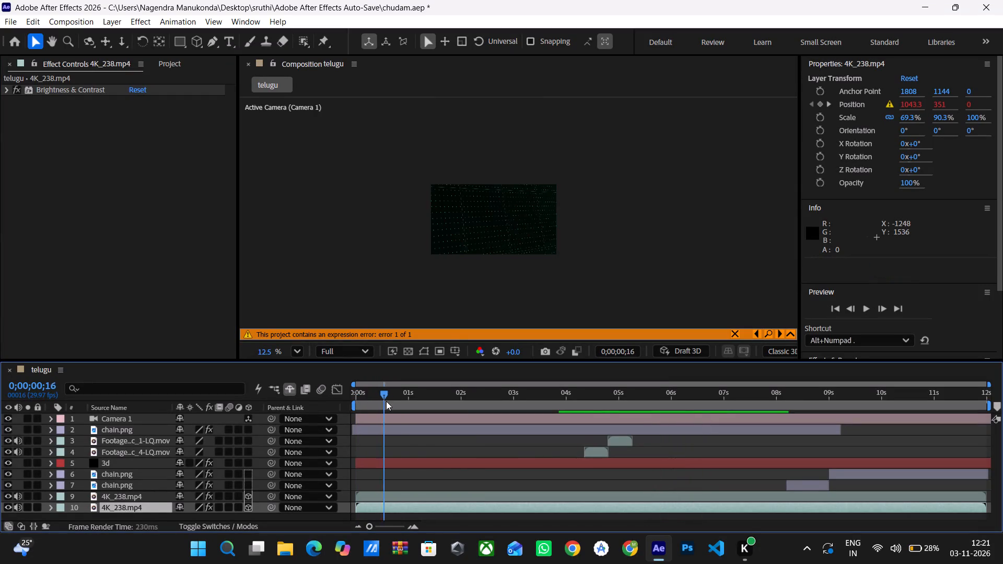
pyautogui.moveTo(386, 401); pyautogui.dragTo(549, 434)
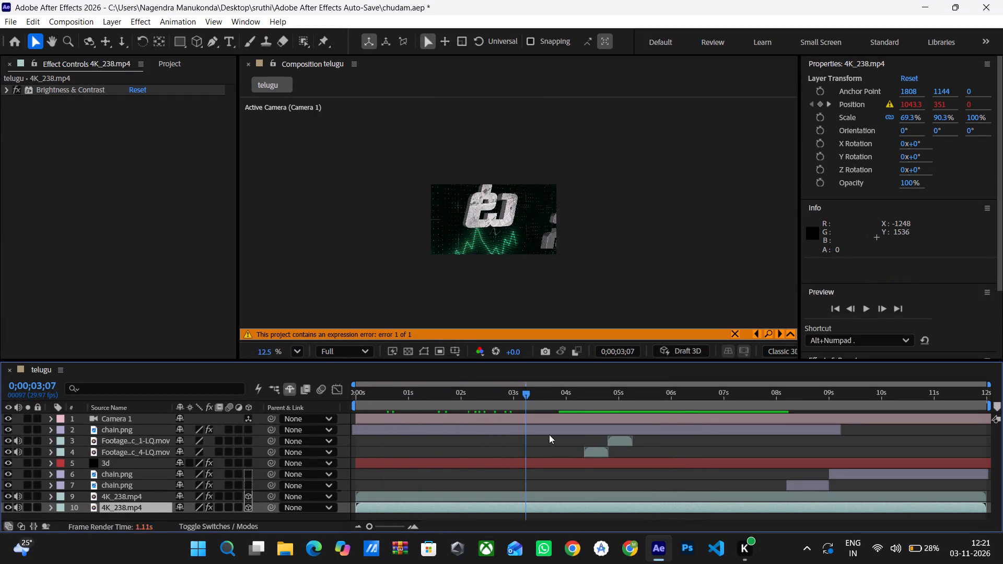
pyautogui.moveTo(549, 434); pyautogui.dragTo(266, 433)
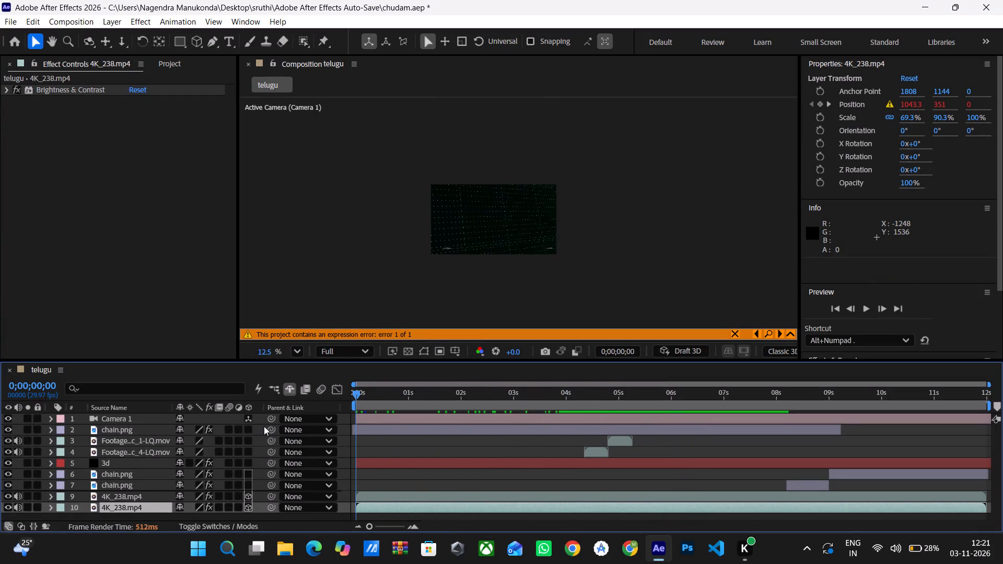
# Preview the telugu composition from the start, scrub its opening again, and return to 0;00;00;00.
pyautogui.press('space')
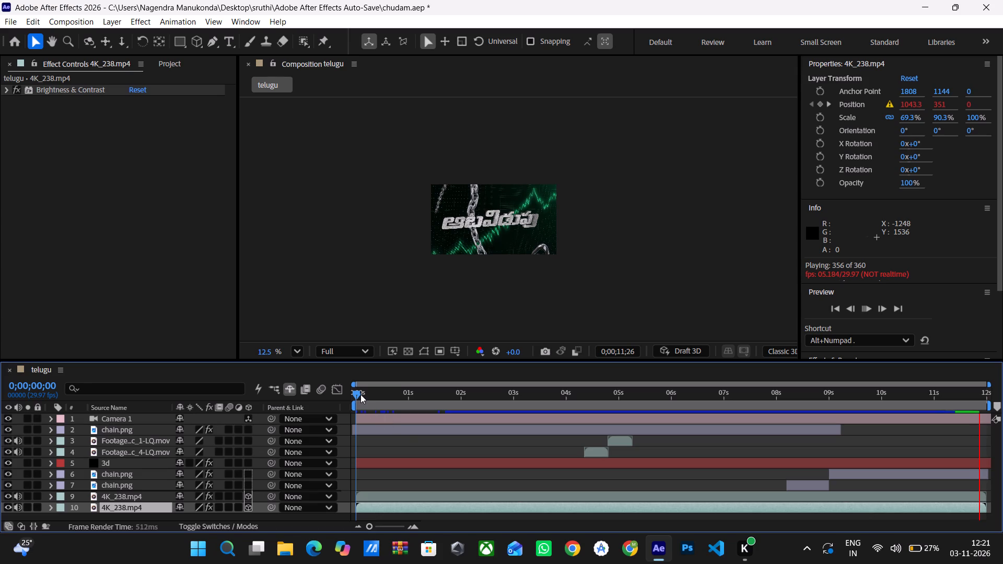
pyautogui.moveTo(358, 394); pyautogui.dragTo(417, 430)
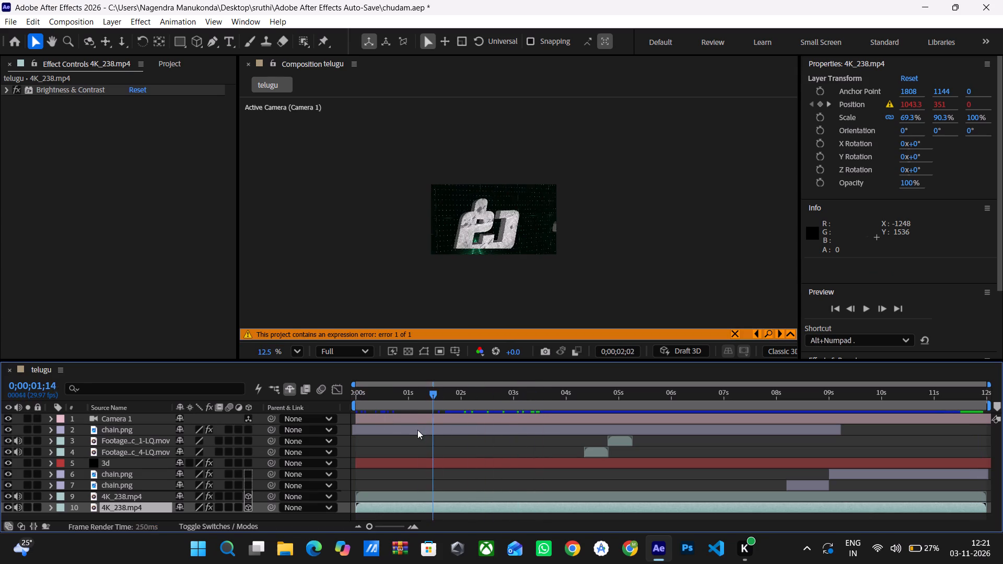
pyautogui.moveTo(417, 430); pyautogui.dragTo(323, 433)
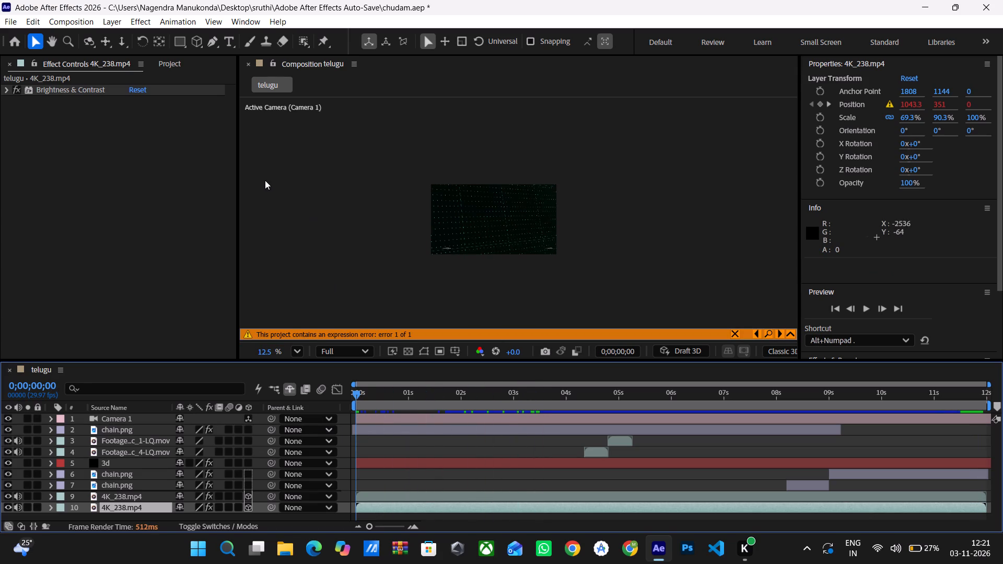
# Save the chudam project.
pyautogui.hotkey('ctrl', 's')
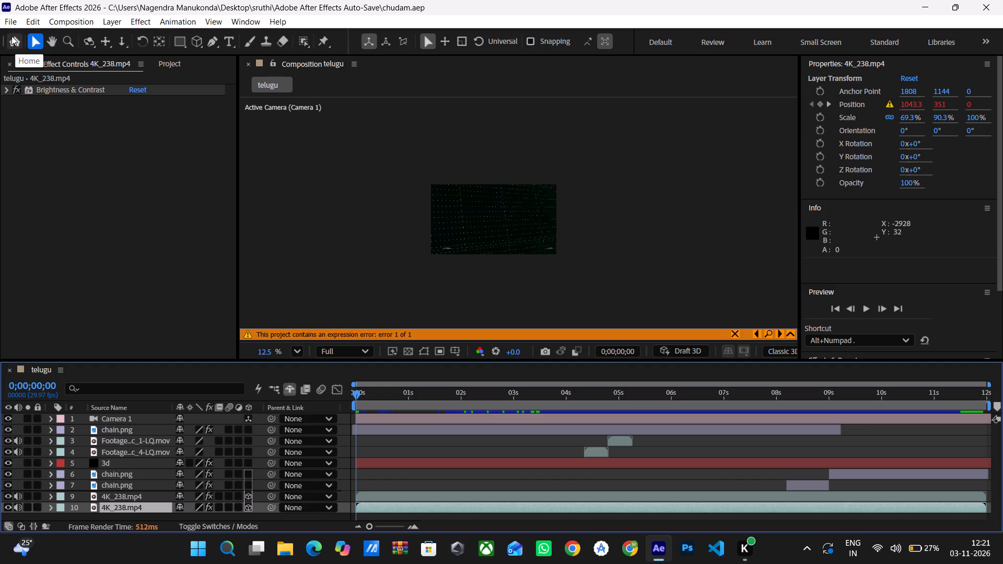
# Open the recent project named trail.
pyautogui.click(10, 23)
pyautogui.click(18, 52)
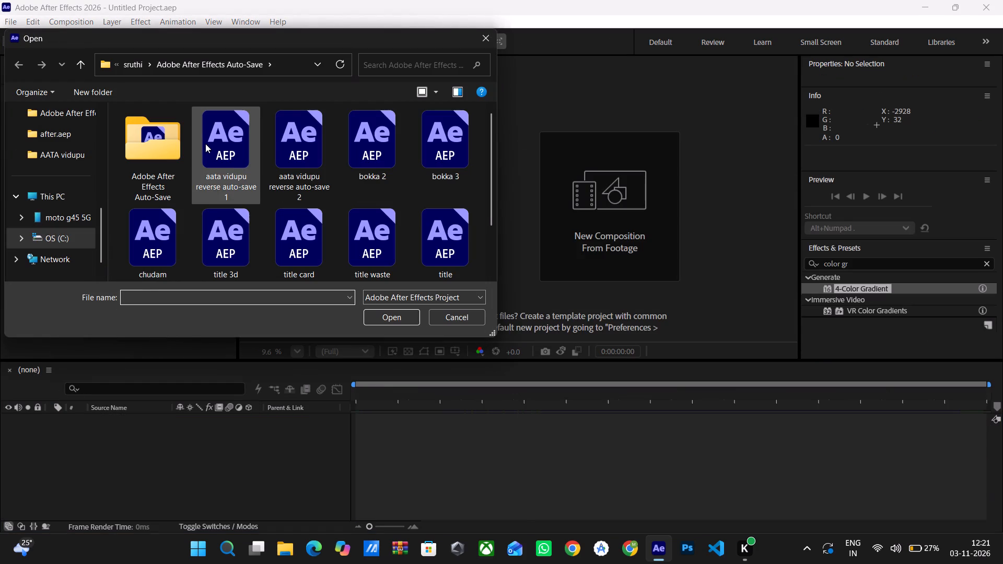
pyautogui.scroll(3, 101, 193)
pyautogui.click(56, 132)
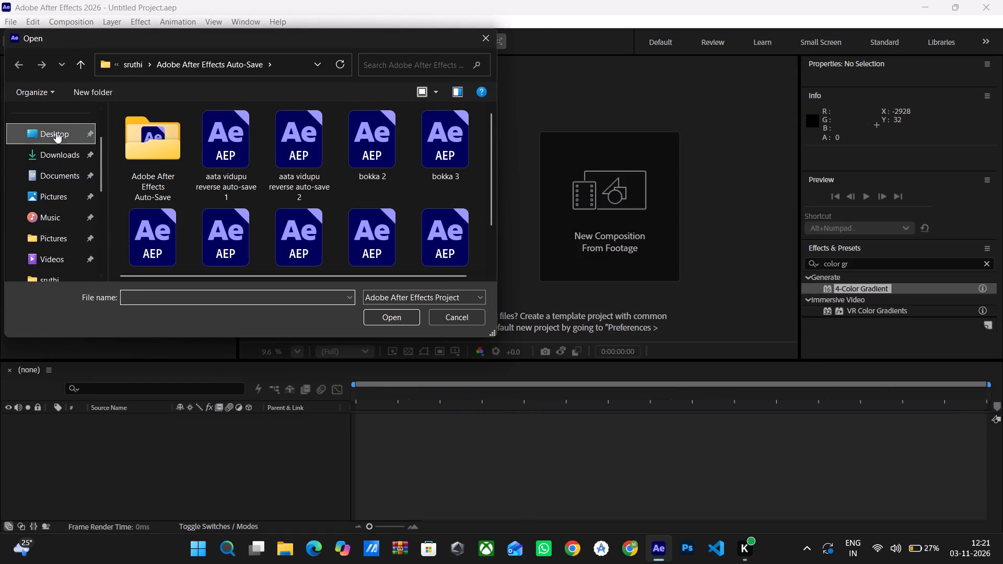
pyautogui.scroll(3, 55, 124)
pyautogui.click(55, 124)
pyautogui.scroll(-3, 141, 236)
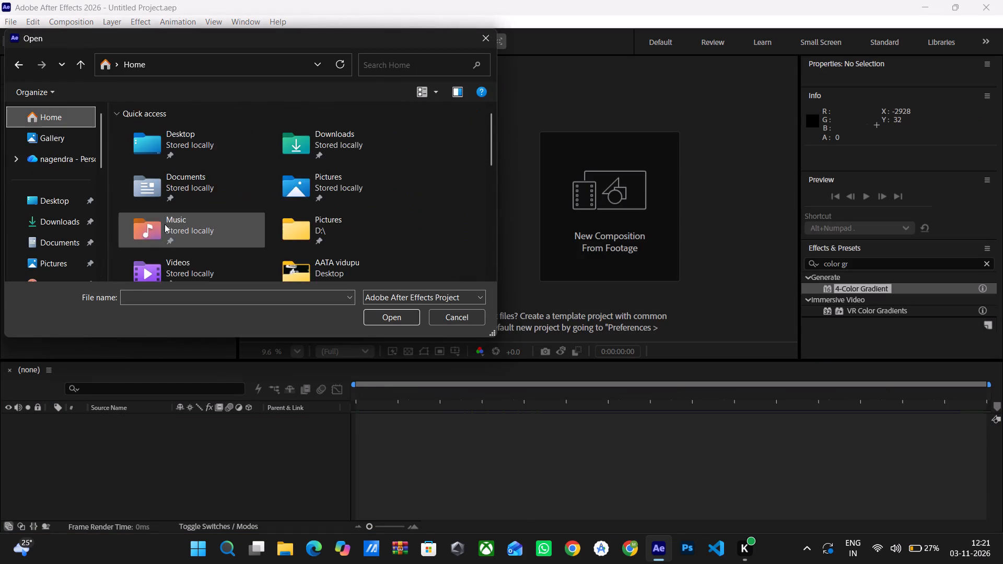
pyautogui.scroll(-6, 168, 222)
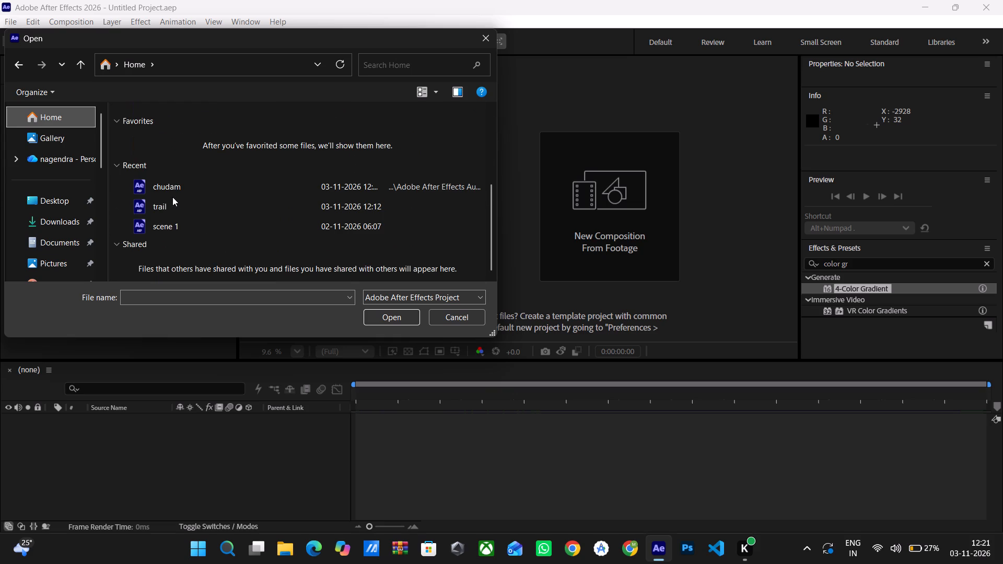
pyautogui.click(172, 205)
pyautogui.click(394, 318)
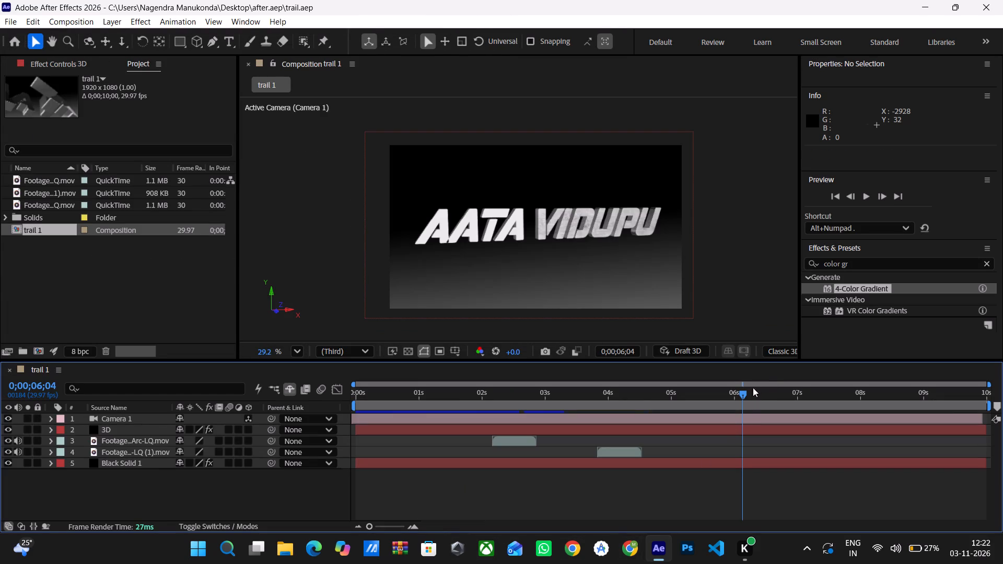
# Preview the trail 1 composition from the start, then return to 0;00;00;00.
pyautogui.moveTo(742, 396); pyautogui.dragTo(339, 375)
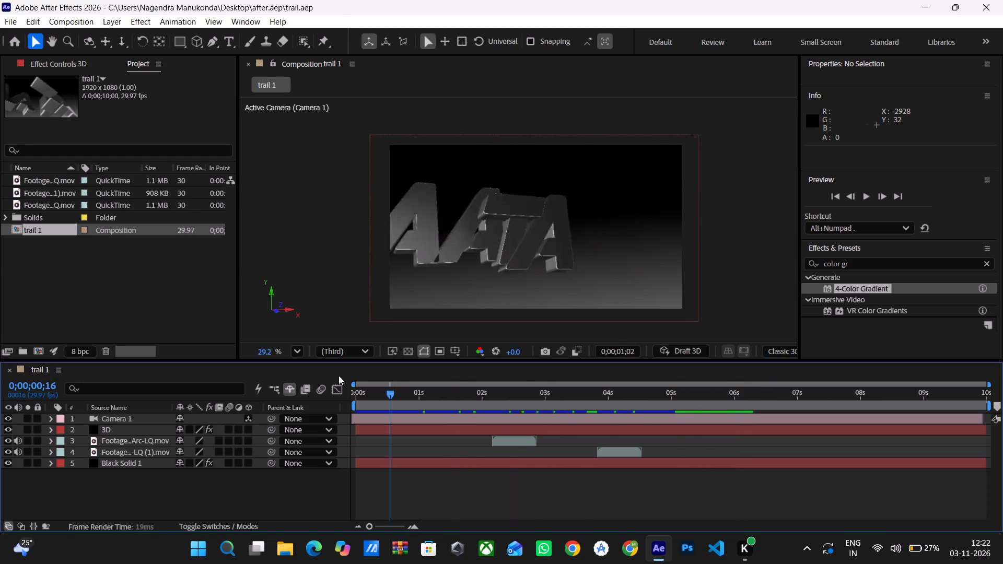
pyautogui.moveTo(339, 375); pyautogui.dragTo(273, 373)
pyautogui.press('space')
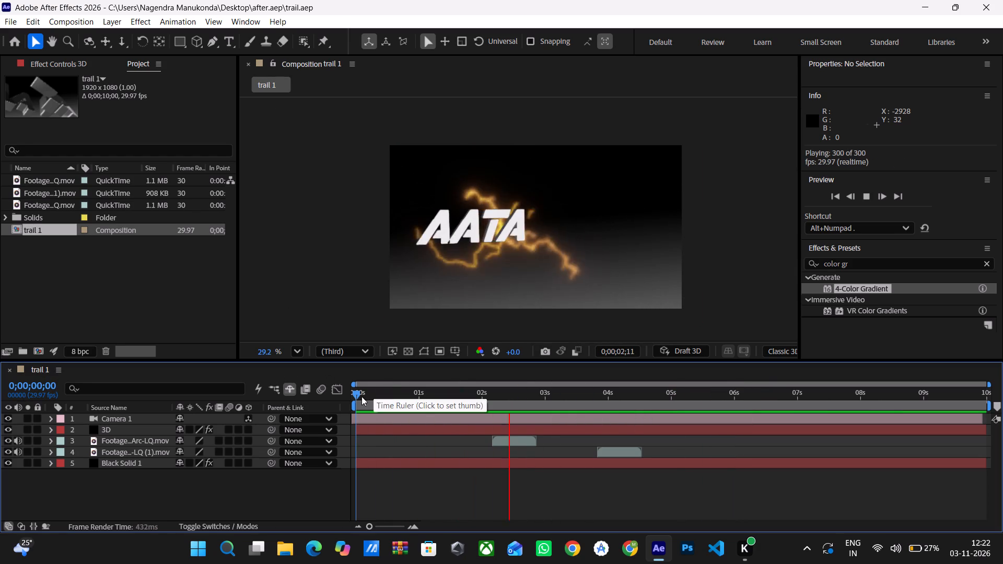
pyautogui.moveTo(354, 394); pyautogui.dragTo(309, 385)
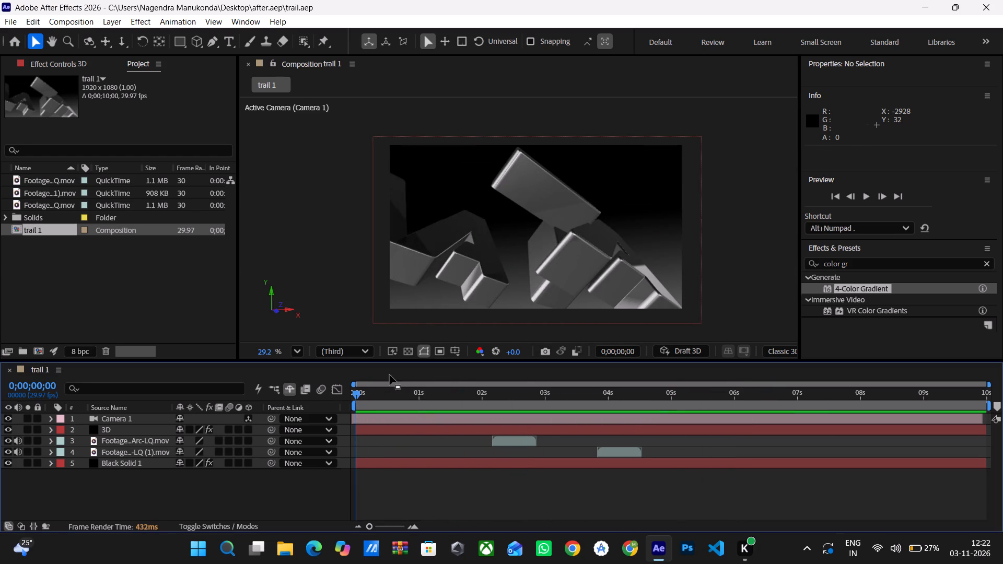
# Select the 3D layer and reset the Effects workspace to its saved layout.
pyautogui.click(130, 425)
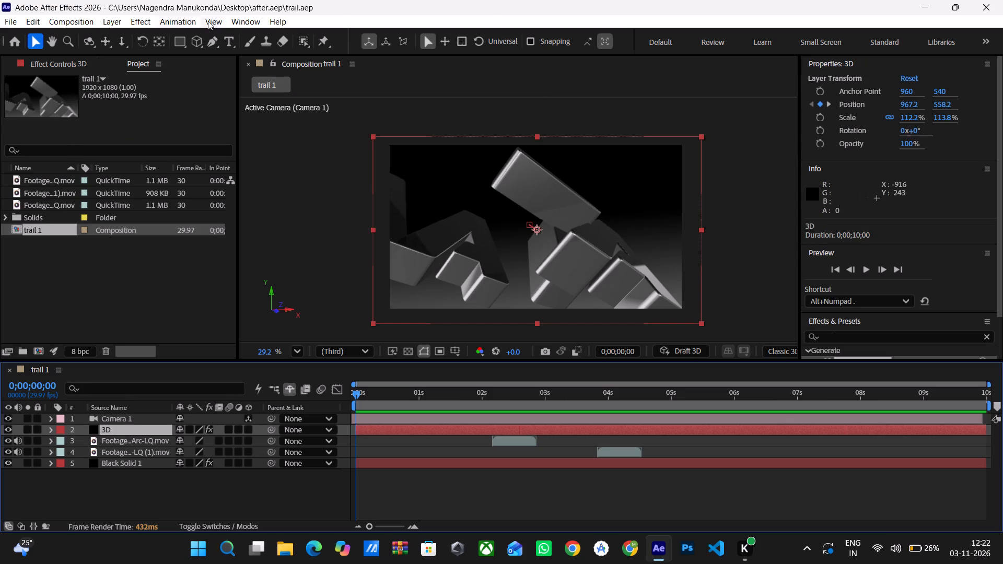
pyautogui.click(236, 23)
pyautogui.click(312, 35)
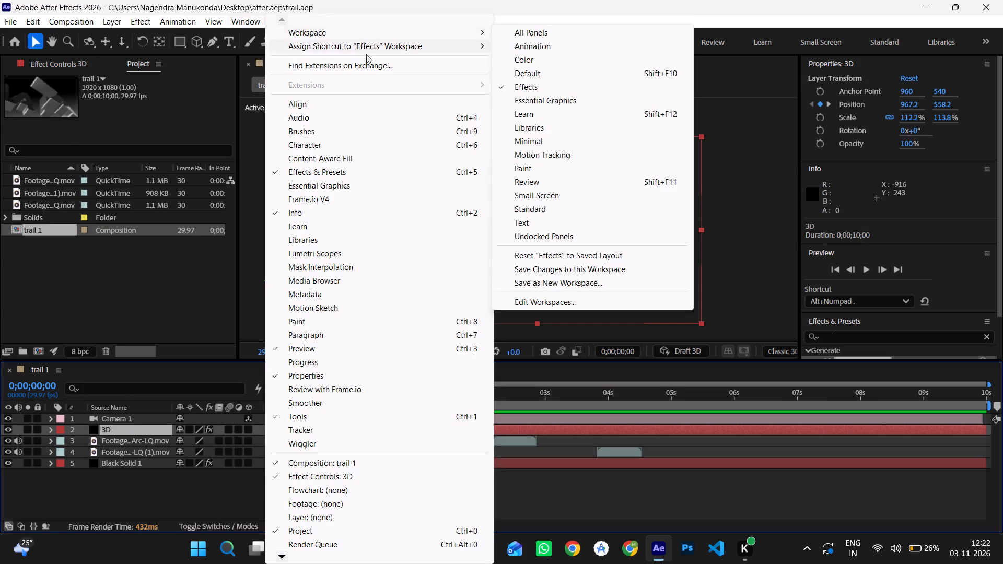
pyautogui.click(443, 32)
pyautogui.click(551, 255)
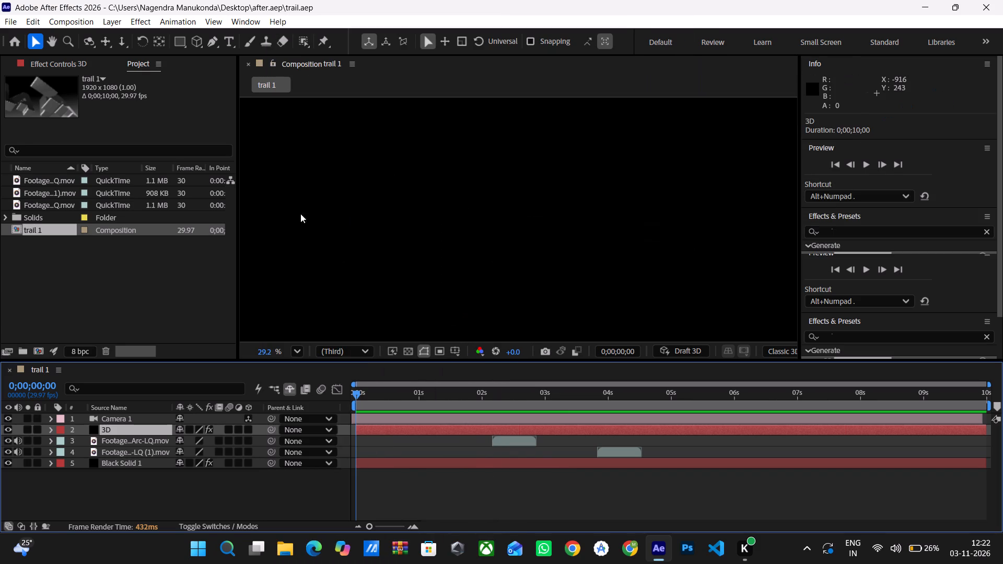
# Open the Element Scene Setup of the 3D layer.
pyautogui.click(48, 110)
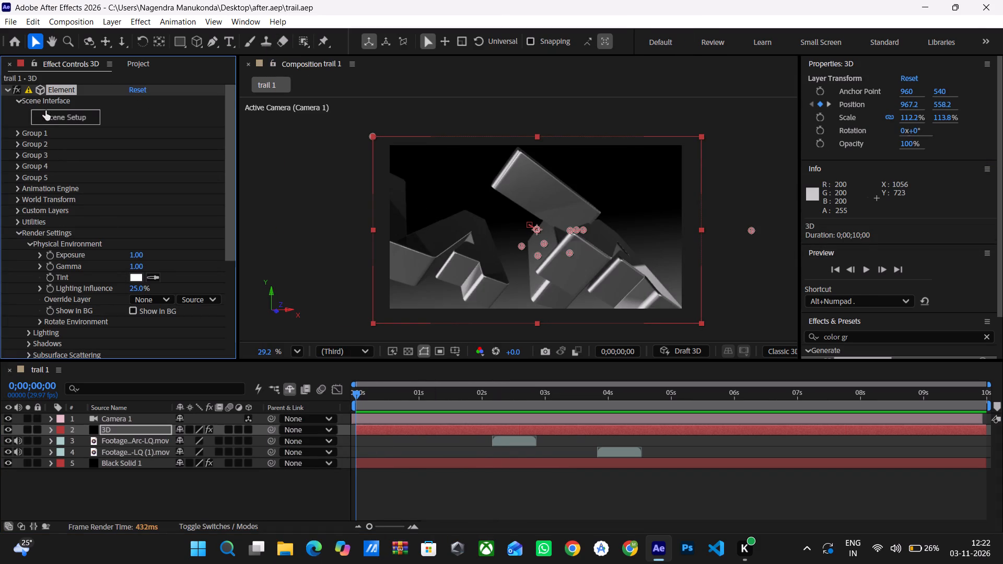
pyautogui.click(46, 113)
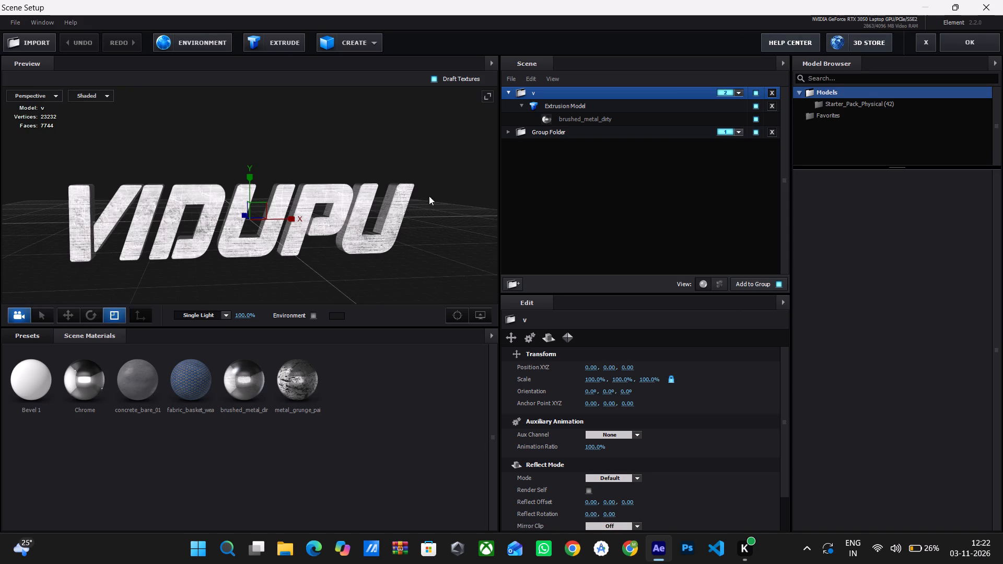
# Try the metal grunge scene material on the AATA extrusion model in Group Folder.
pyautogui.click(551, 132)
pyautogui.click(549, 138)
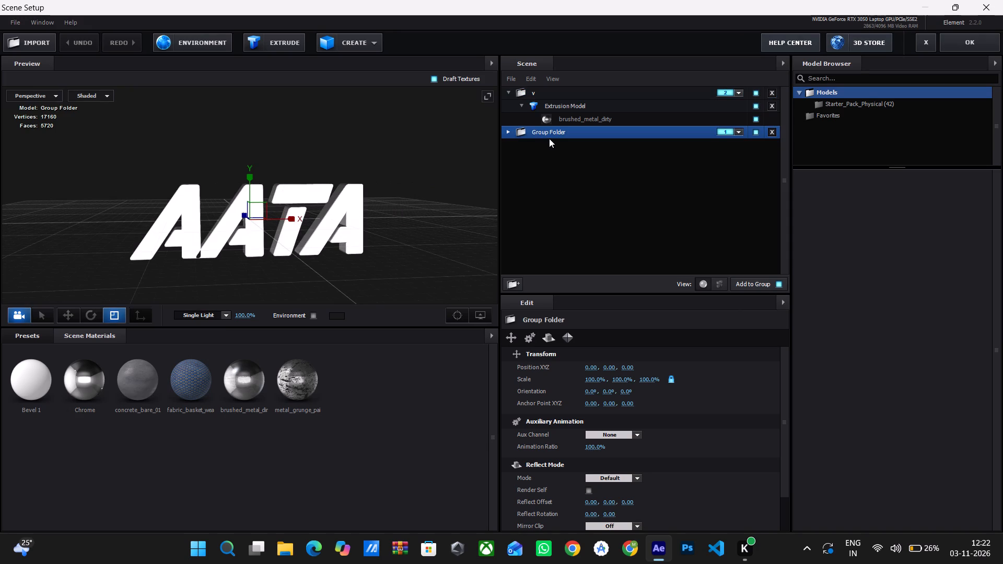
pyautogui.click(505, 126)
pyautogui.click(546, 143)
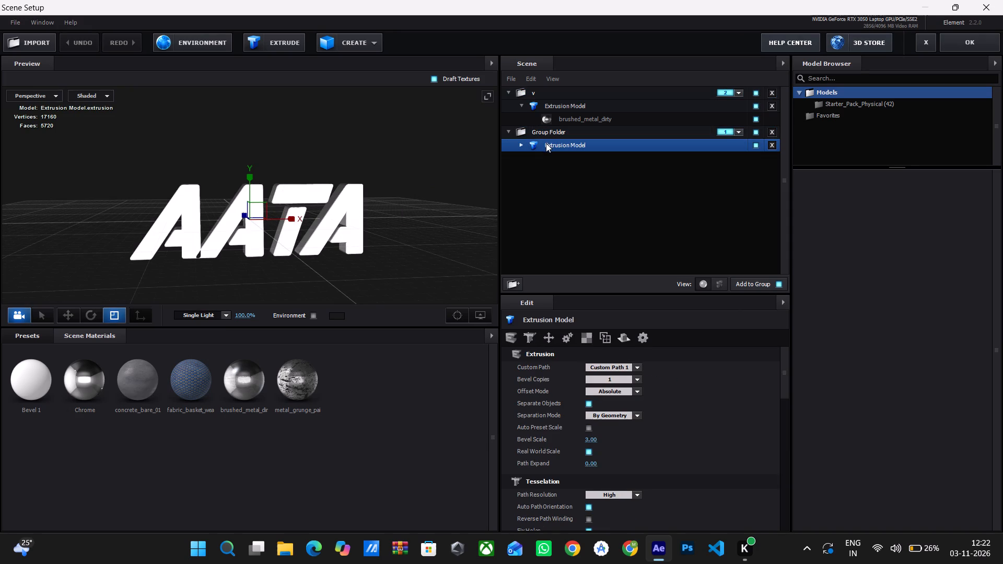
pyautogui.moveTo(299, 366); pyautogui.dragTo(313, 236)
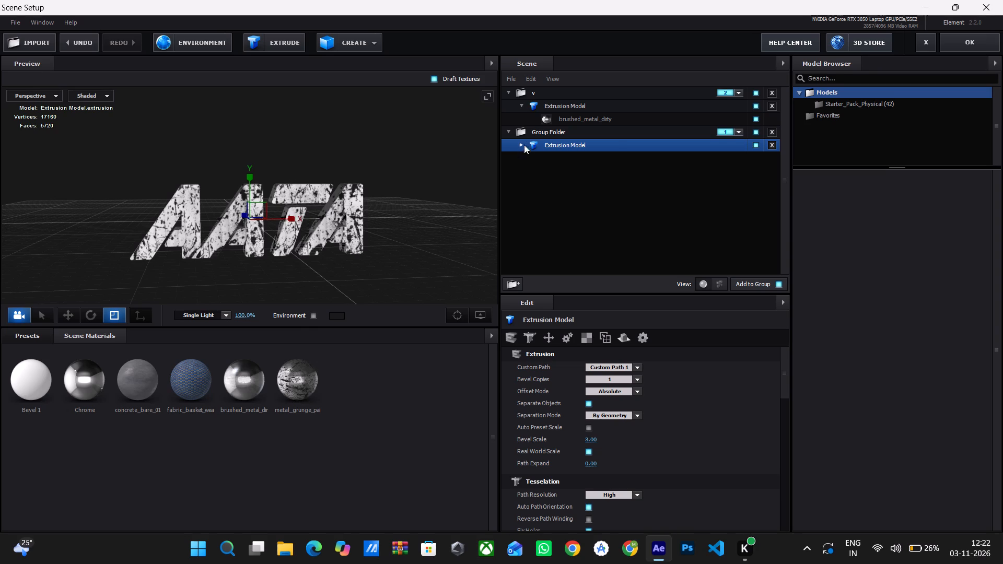
# Apply the brushed_metal_dirty material to the AATA extrusion model, inspect it from several angles, and accept the scene changes.
pyautogui.click(544, 105)
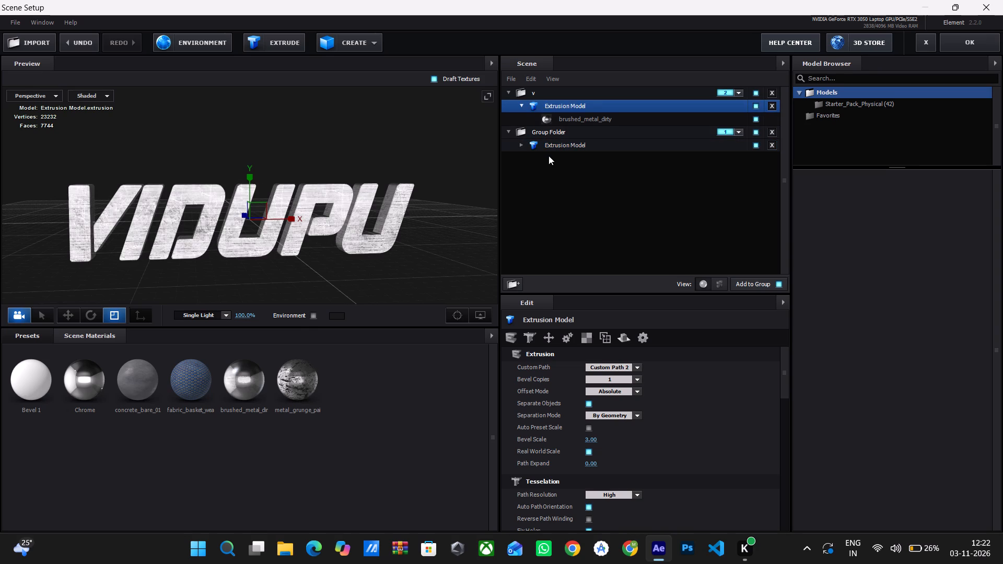
pyautogui.click(552, 139)
pyautogui.moveTo(244, 393); pyautogui.dragTo(244, 381)
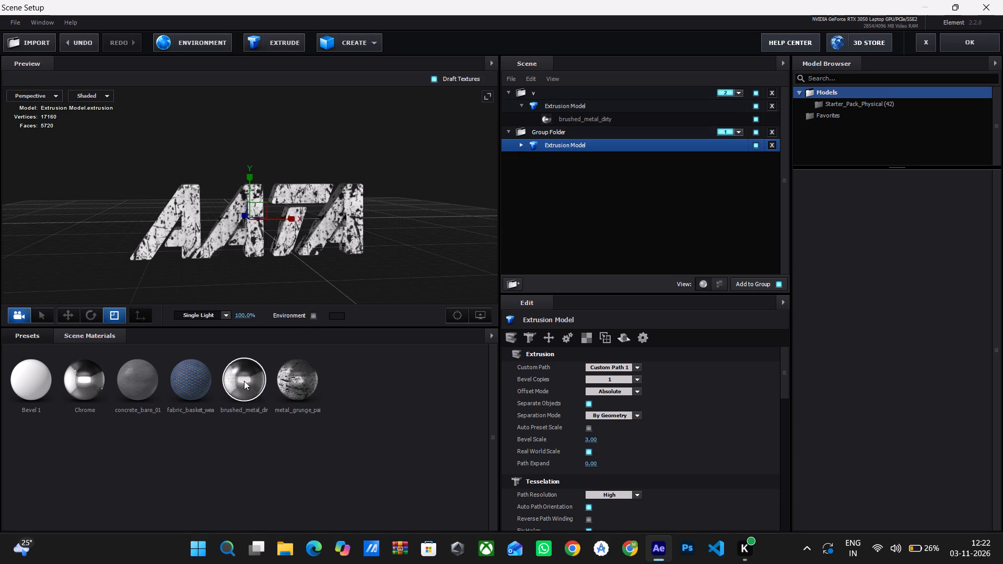
pyautogui.moveTo(244, 381); pyautogui.dragTo(282, 250)
pyautogui.moveTo(305, 272); pyautogui.dragTo(333, 269)
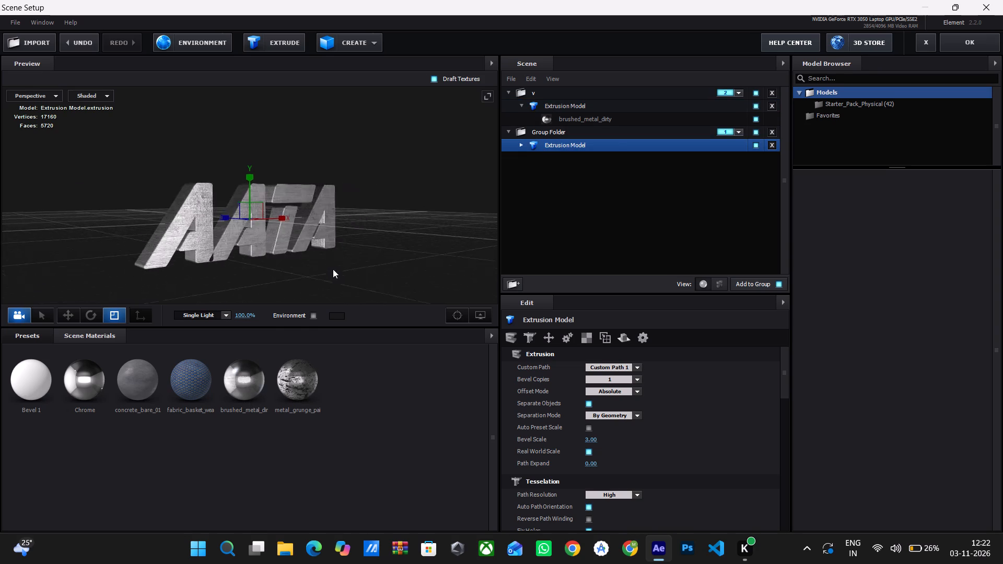
pyautogui.moveTo(333, 269); pyautogui.dragTo(306, 256)
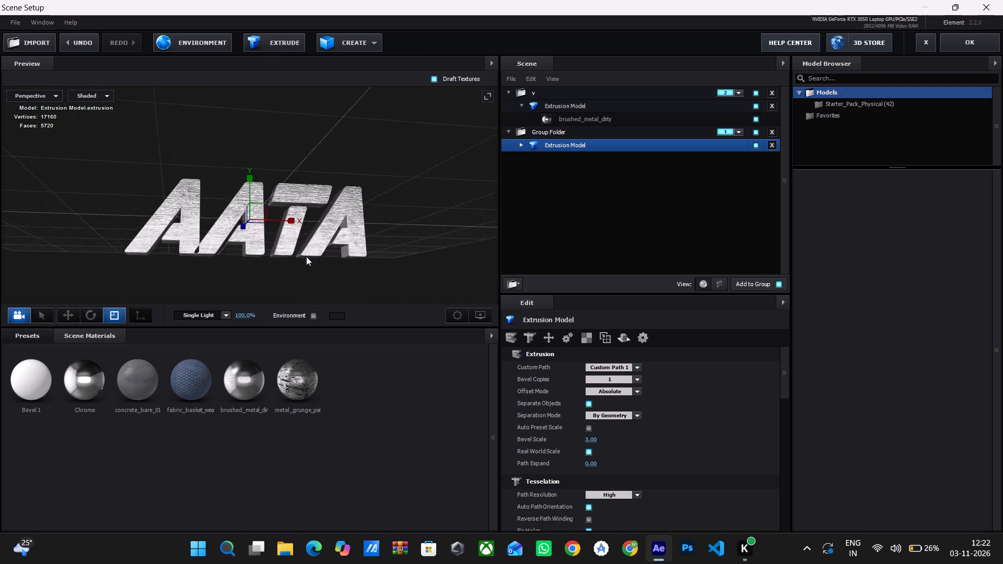
pyautogui.moveTo(306, 256); pyautogui.dragTo(299, 279)
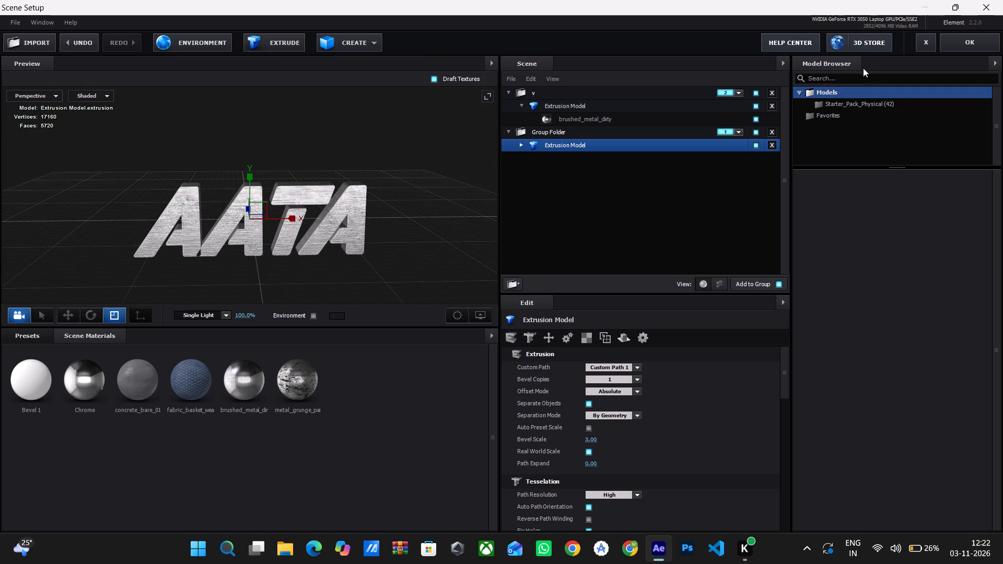
pyautogui.click(963, 43)
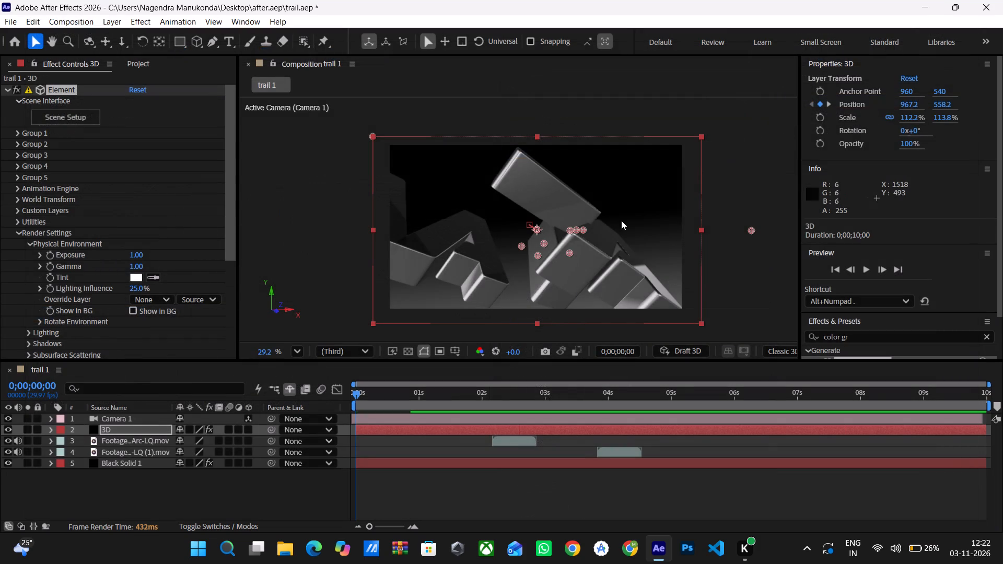
# Preview the trail 1 composition, scrub through the AATA VIDUPU text animation, and replay it from 0;00;00;00.
pyautogui.press('space')
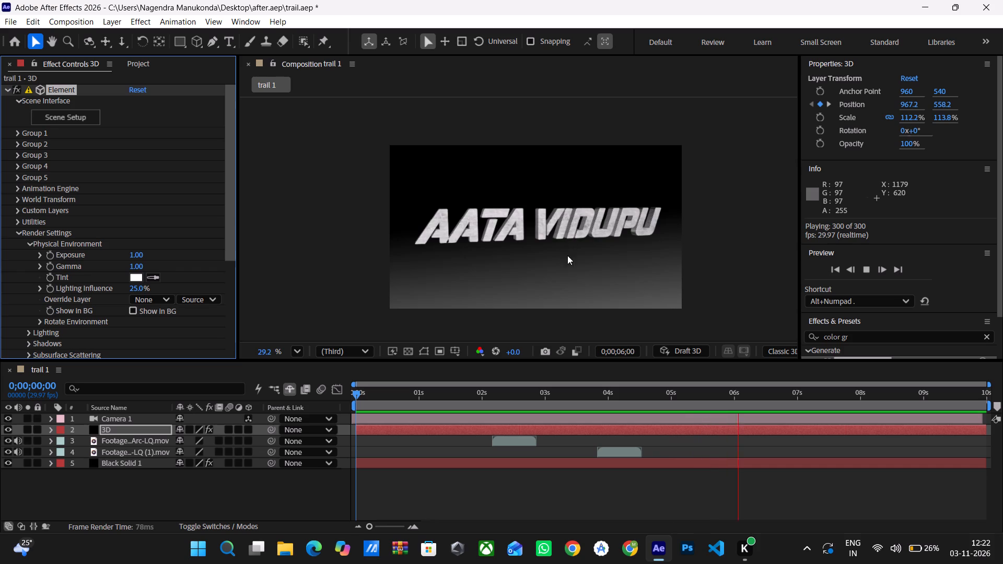
pyautogui.moveTo(354, 391); pyautogui.dragTo(378, 393)
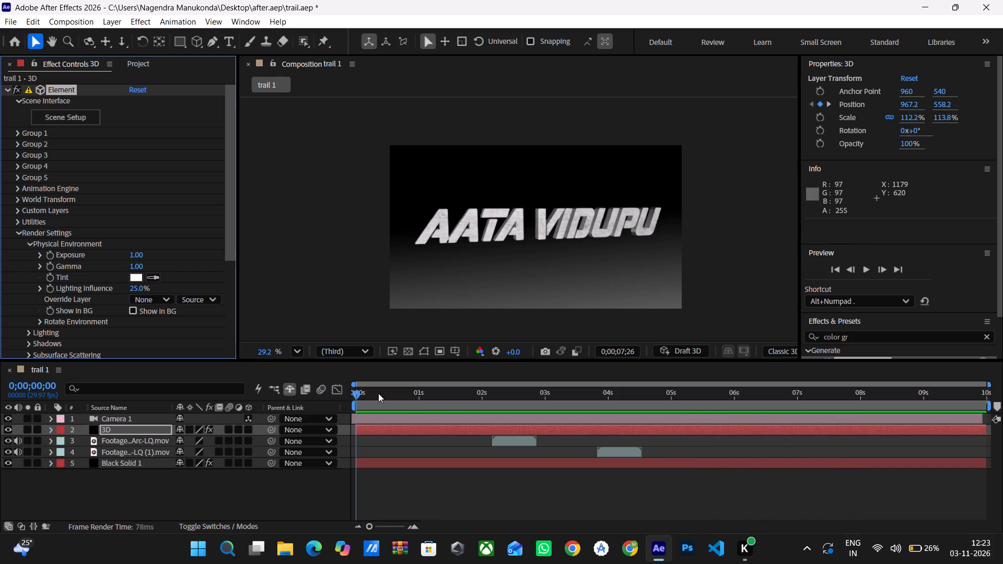
pyautogui.moveTo(378, 393); pyautogui.dragTo(566, 395)
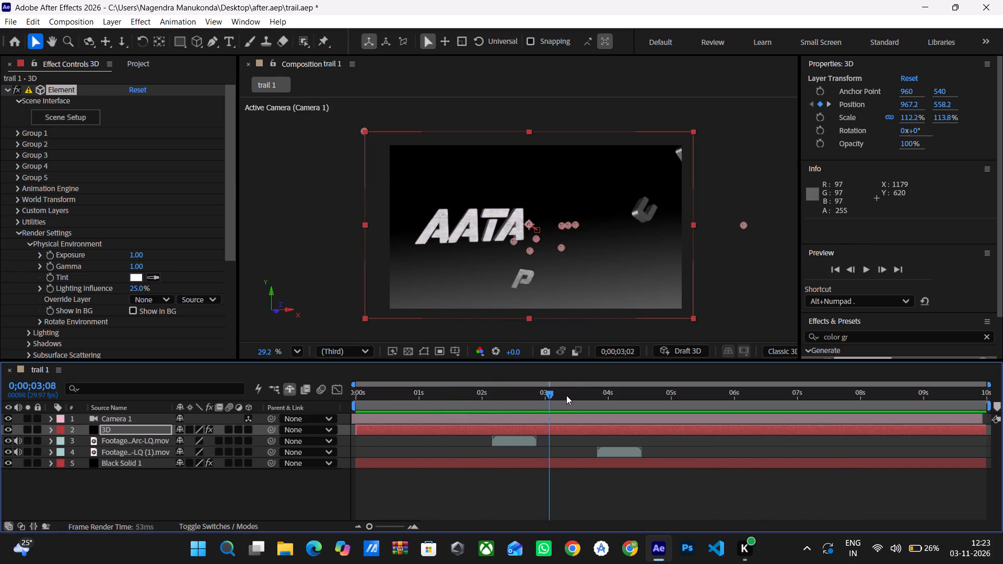
pyautogui.moveTo(566, 395); pyautogui.dragTo(680, 394)
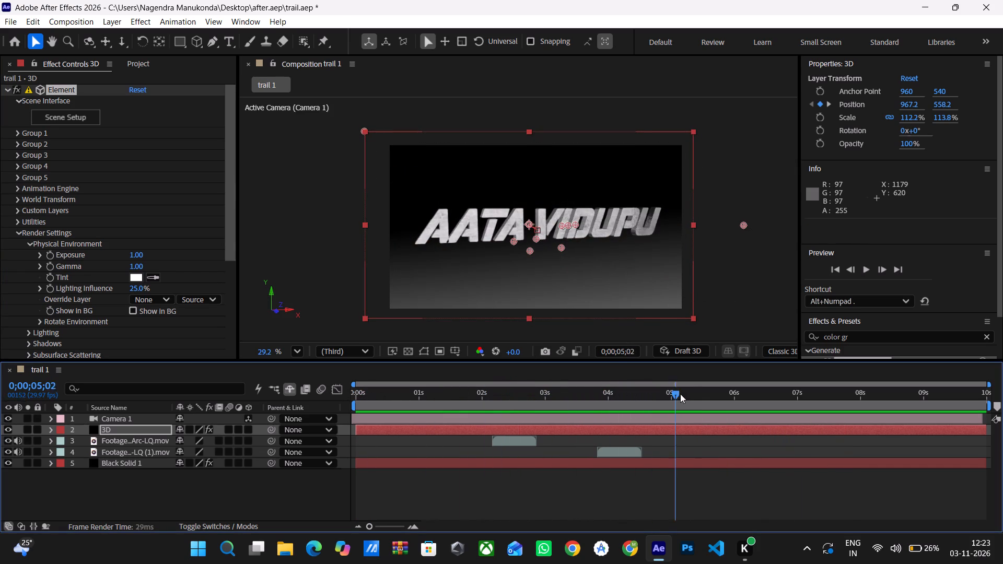
pyautogui.moveTo(680, 394); pyautogui.dragTo(651, 387)
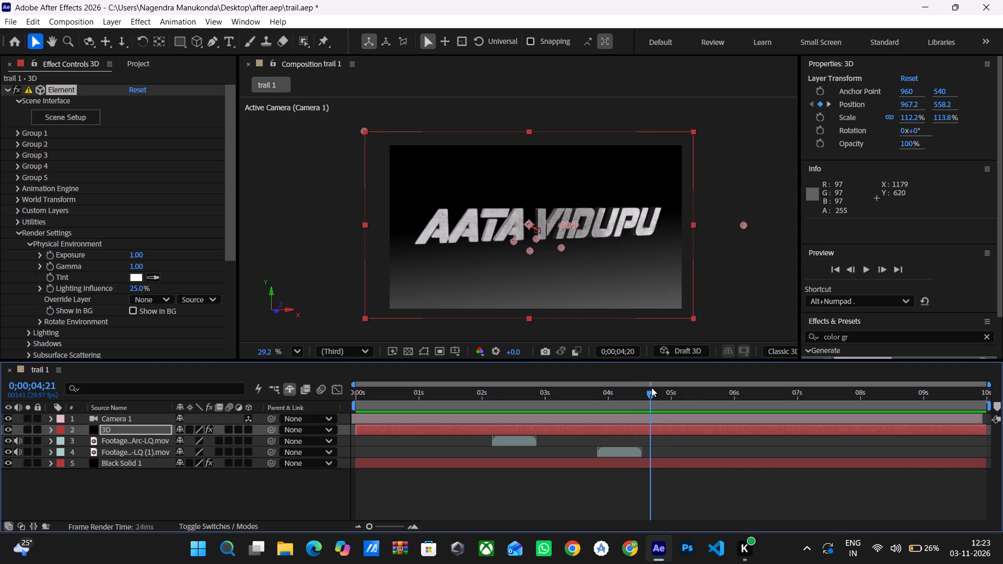
pyautogui.moveTo(651, 387); pyautogui.dragTo(948, 402)
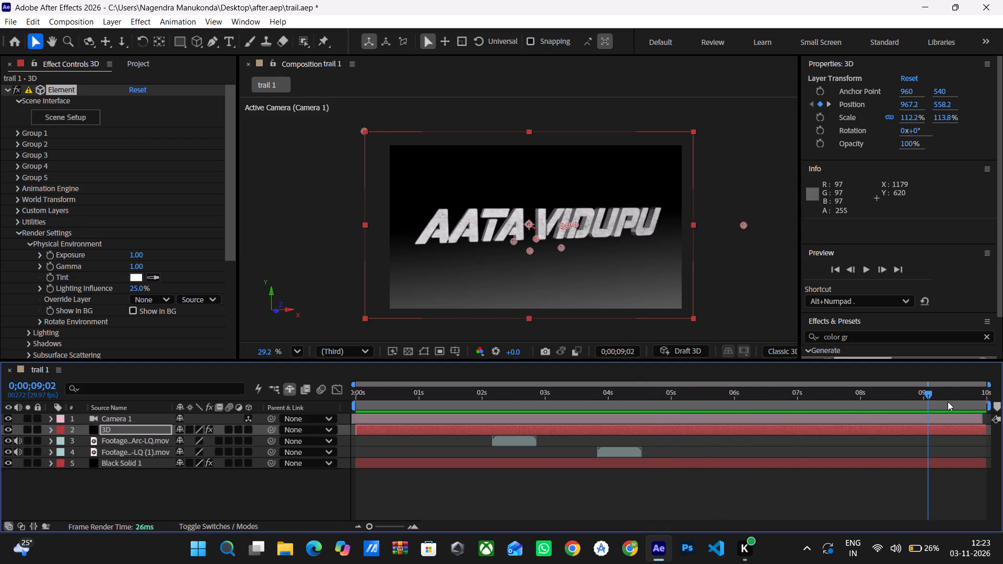
pyautogui.moveTo(948, 402); pyautogui.dragTo(143, 401)
pyautogui.press('space')
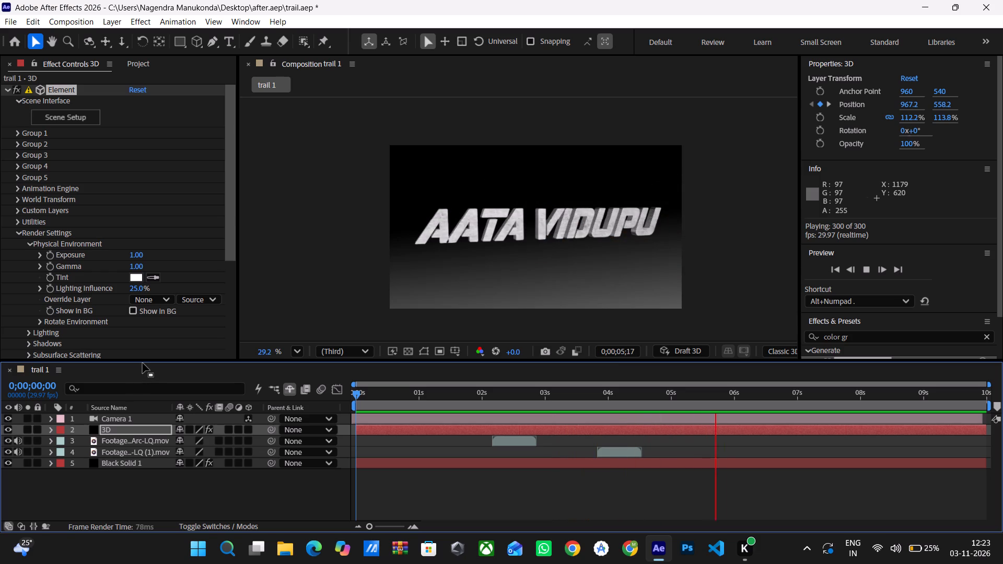
# Delete the Black Solid 1 background layer with the Gradient Ramp effect.
pyautogui.click(143, 459)
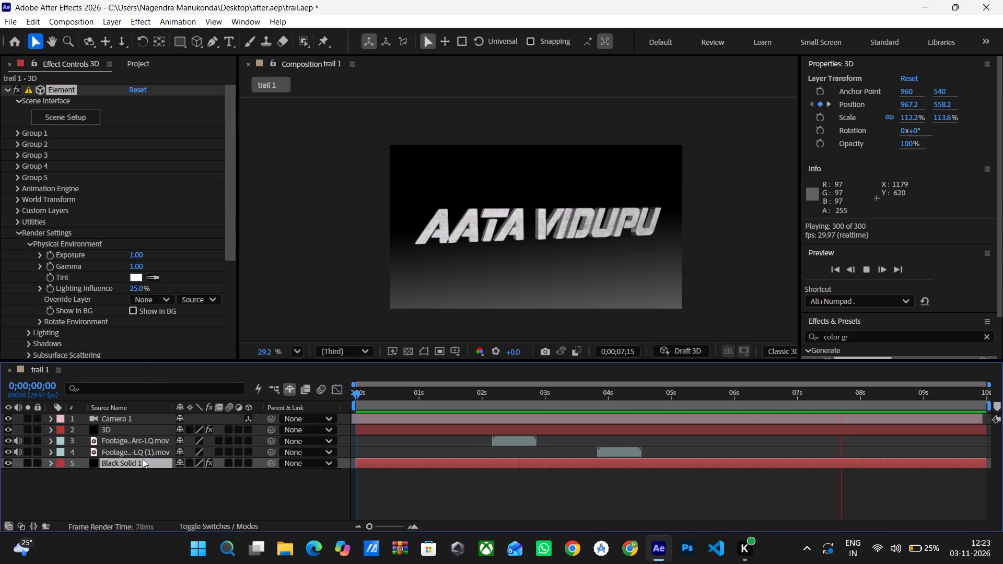
pyautogui.click(103, 461)
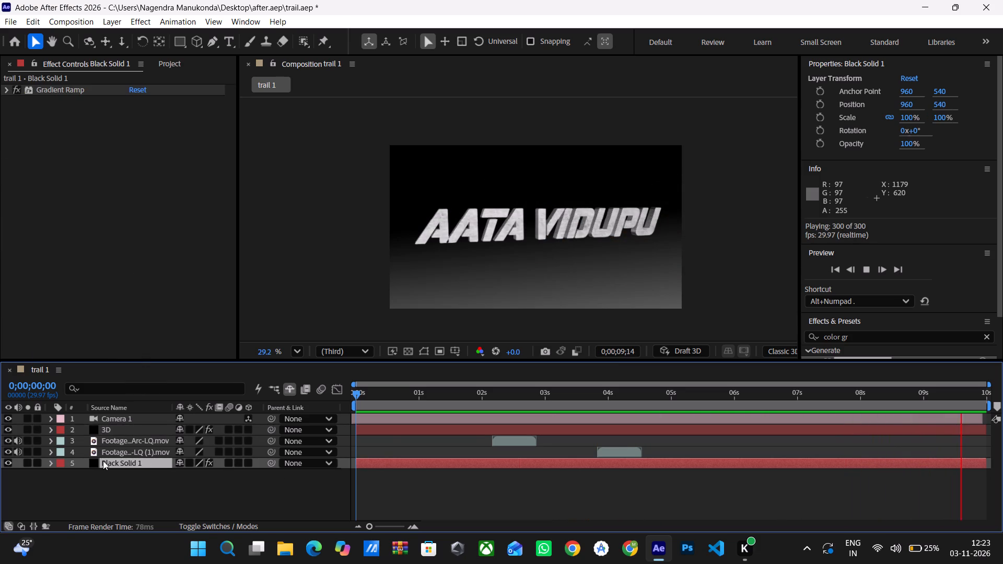
pyautogui.press('Delete')
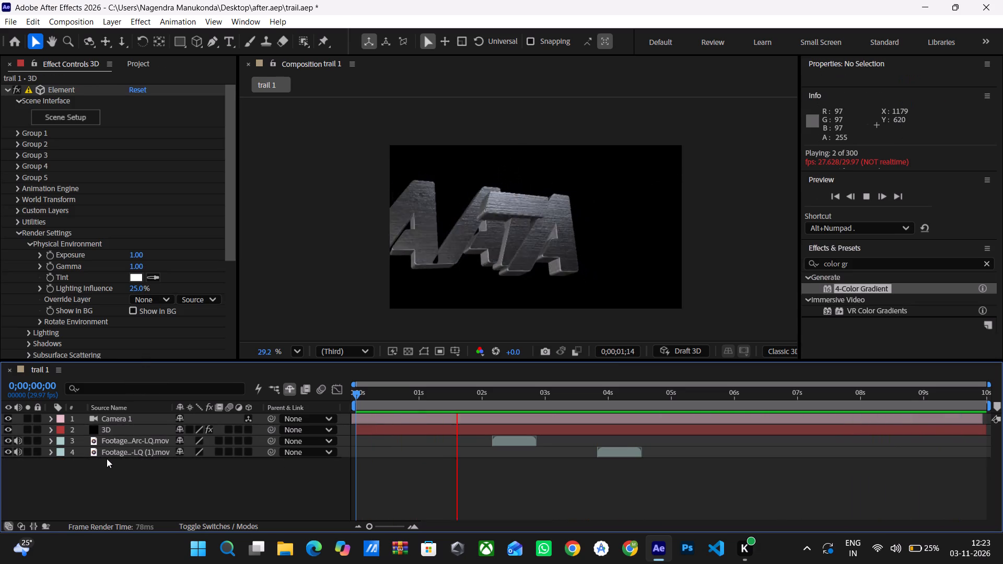
# Create a deep red 1920 x 1080 px solid layer in the trail 1 composition.
pyautogui.rightClick(120, 465)
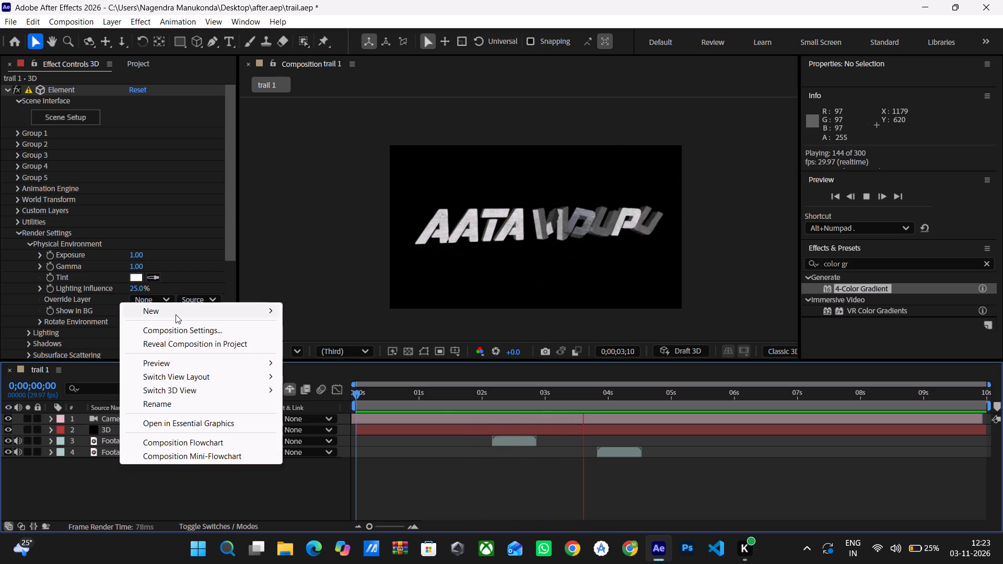
pyautogui.click(176, 314)
pyautogui.click(324, 346)
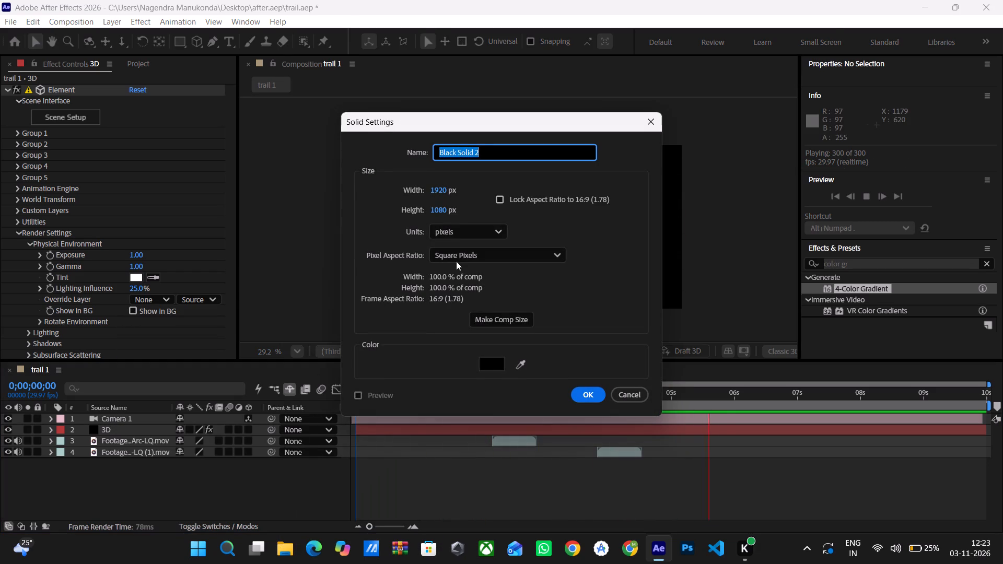
pyautogui.click(486, 362)
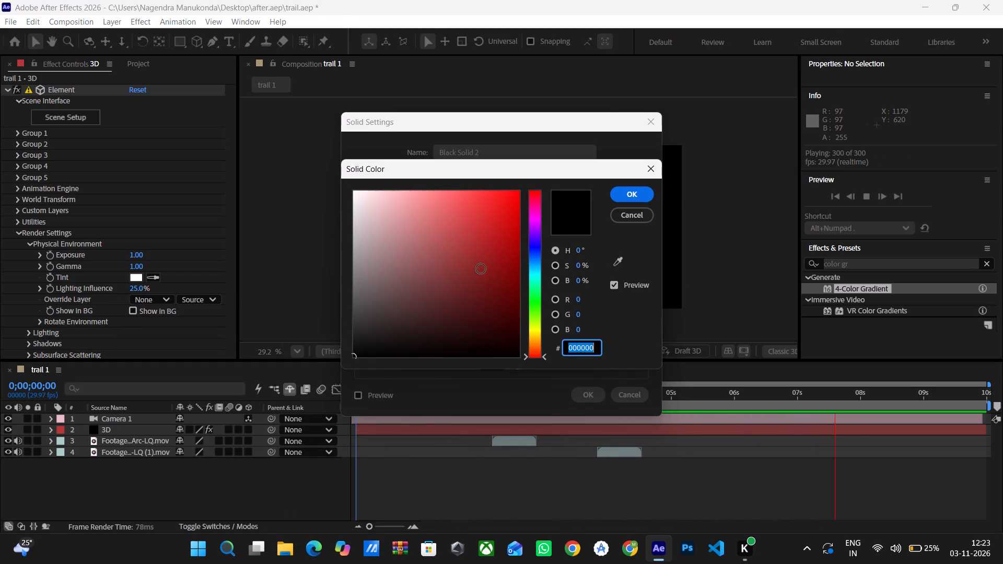
pyautogui.moveTo(477, 243); pyautogui.dragTo(496, 275)
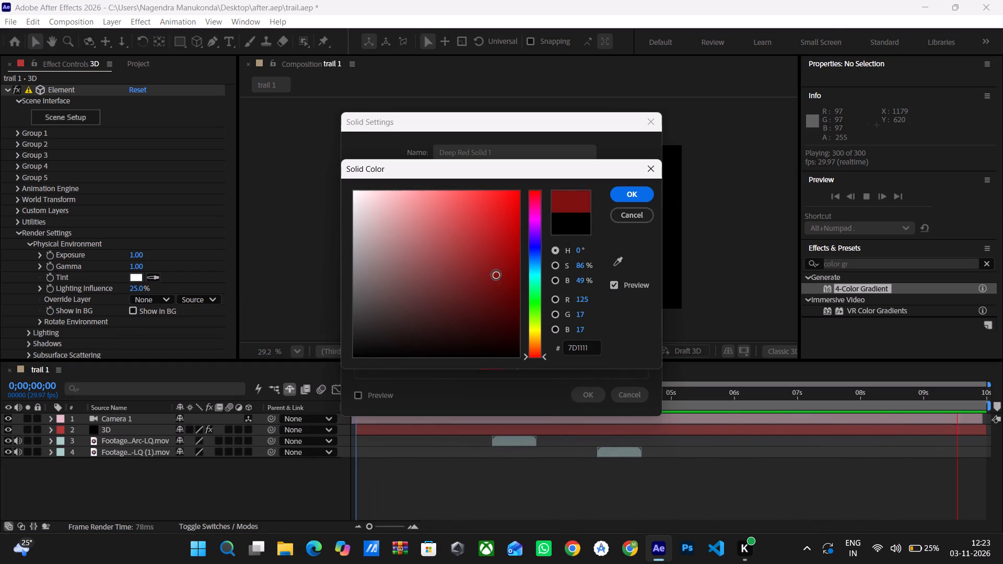
pyautogui.moveTo(496, 275); pyautogui.dragTo(496, 264)
pyautogui.click(619, 194)
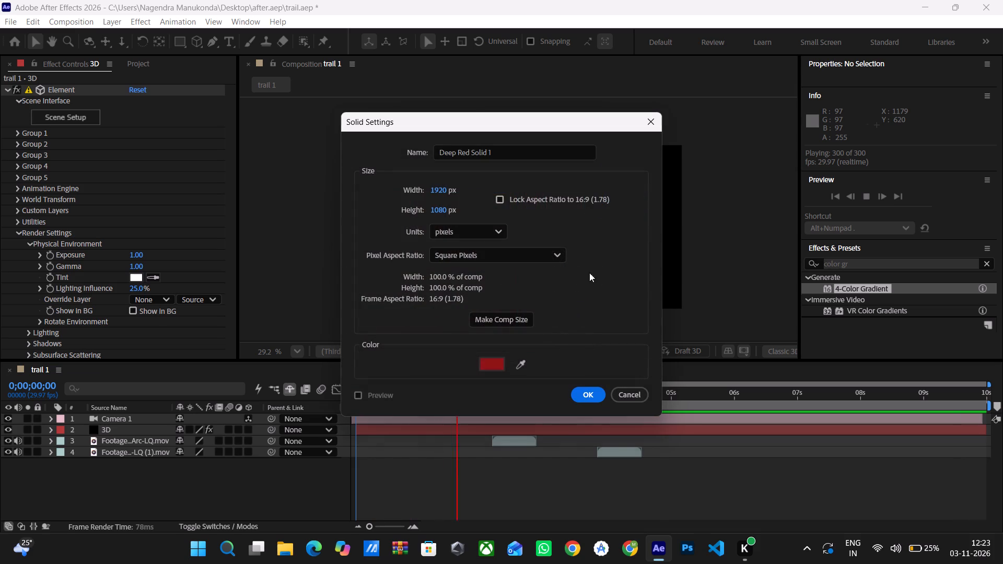
pyautogui.click(594, 393)
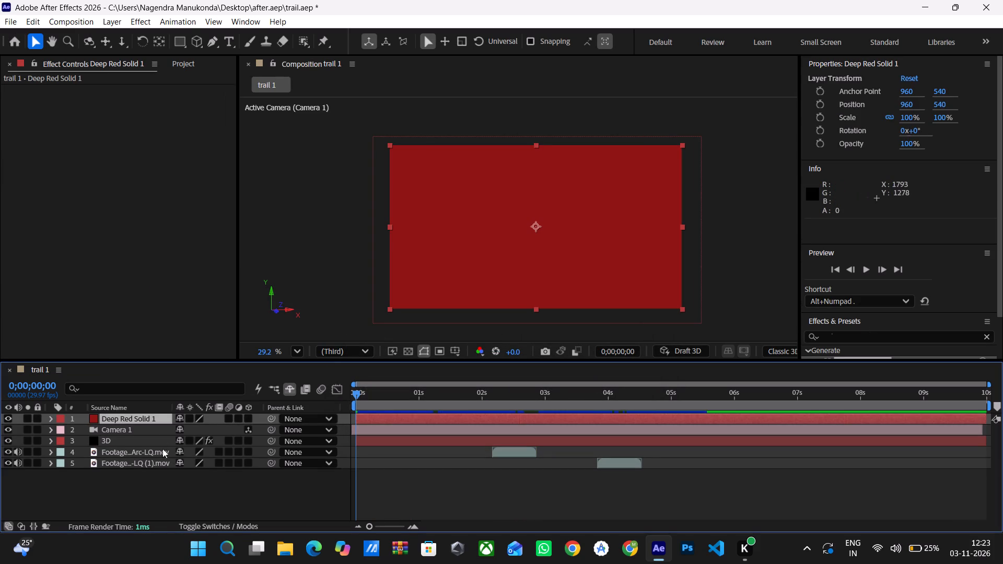
# Move the deep red solid beneath all the other layers so it serves as the background.
pyautogui.moveTo(132, 418); pyautogui.dragTo(138, 515)
pyautogui.moveTo(139, 506); pyautogui.dragTo(139, 499)
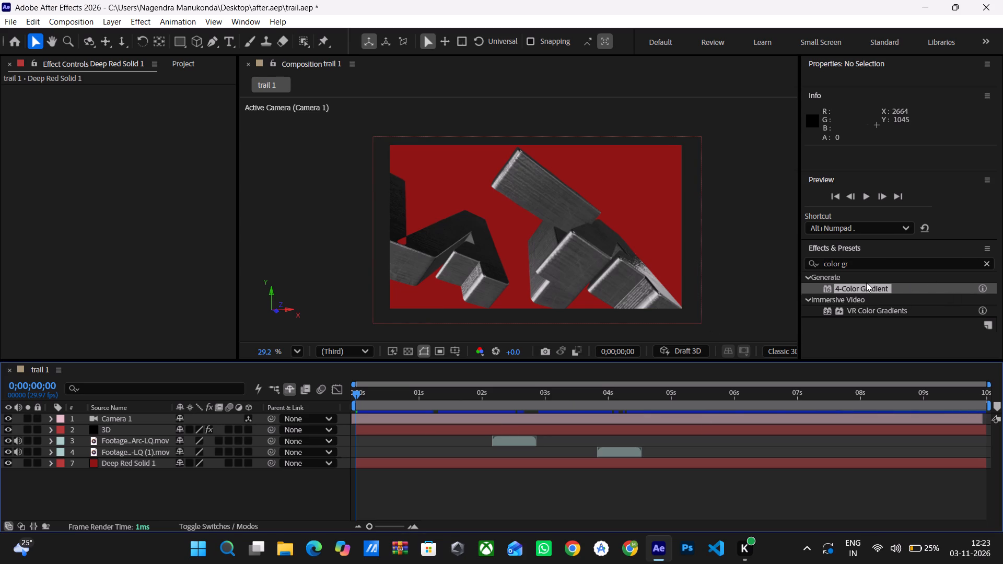
# Search the effects for "grad" and apply Gradient Ramp to the deep red background solid.
pyautogui.click(863, 265)
pyautogui.press('BackSpace')
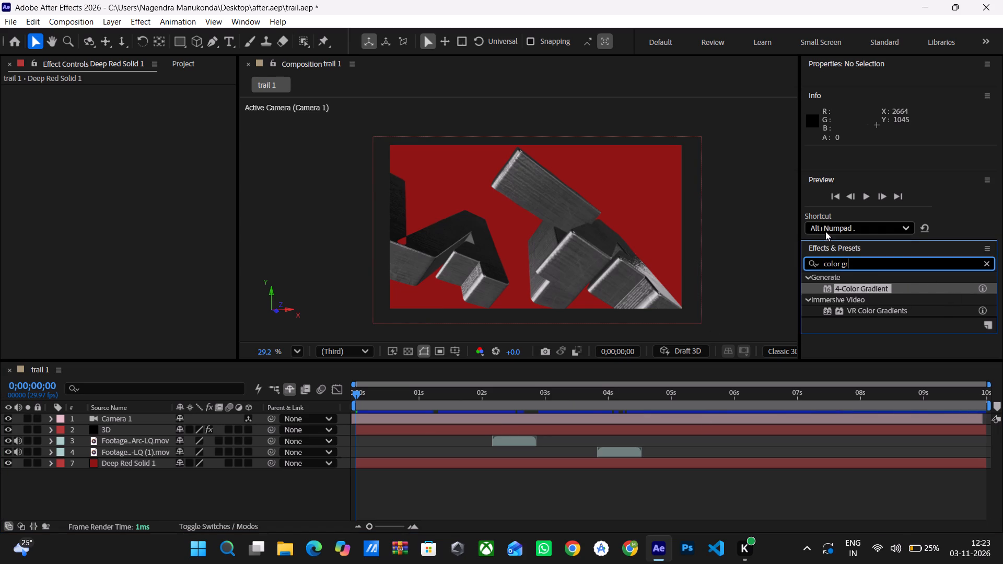
pyautogui.press('BackSpace')
pyautogui.press('BackSpace')
pyautogui.press('BackSpace')
pyautogui.press('BackSpace')
pyautogui.press('BackSpace')
pyautogui.press('BackSpace')
pyautogui.press('BackSpace')
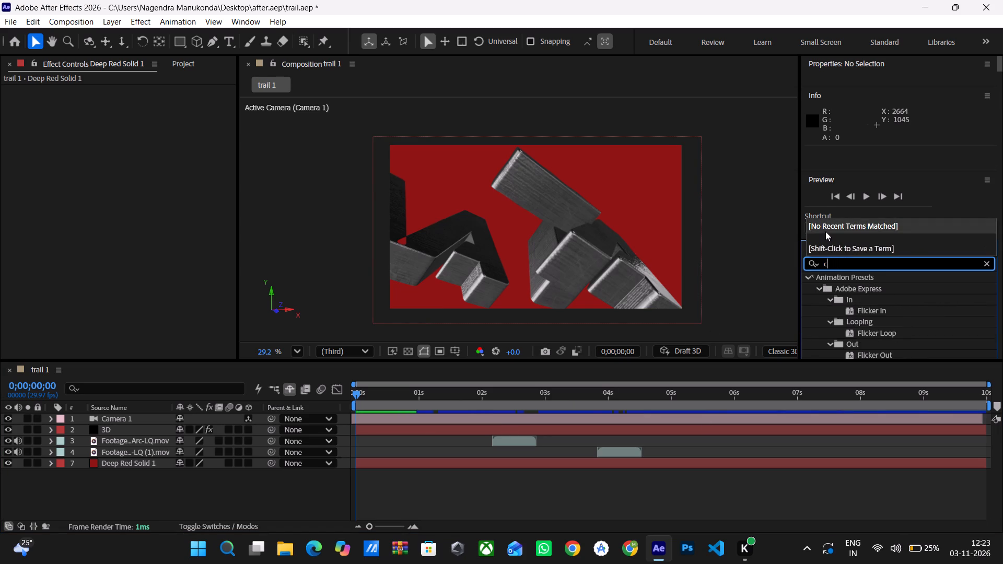
pyautogui.write('gr')
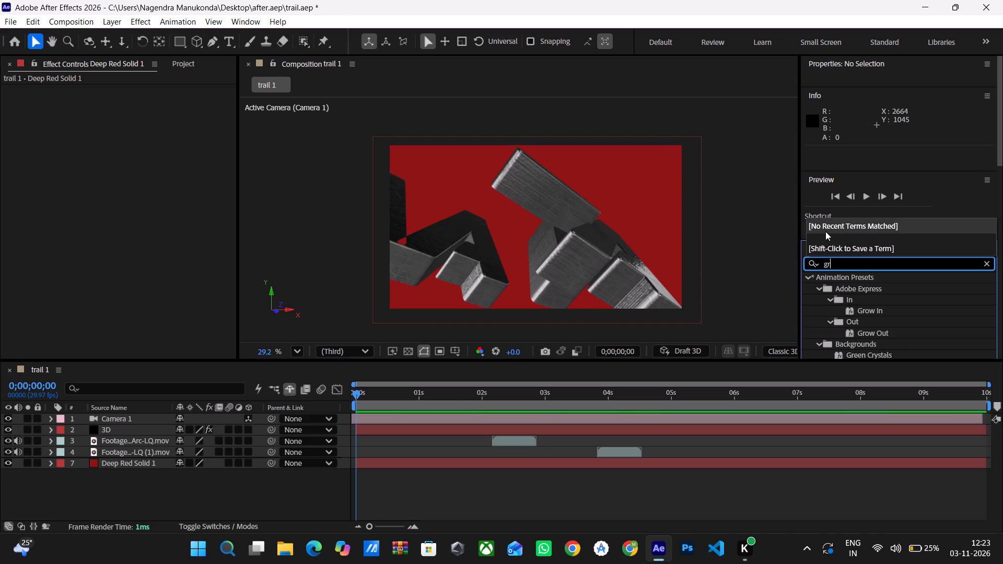
pyautogui.press('s')
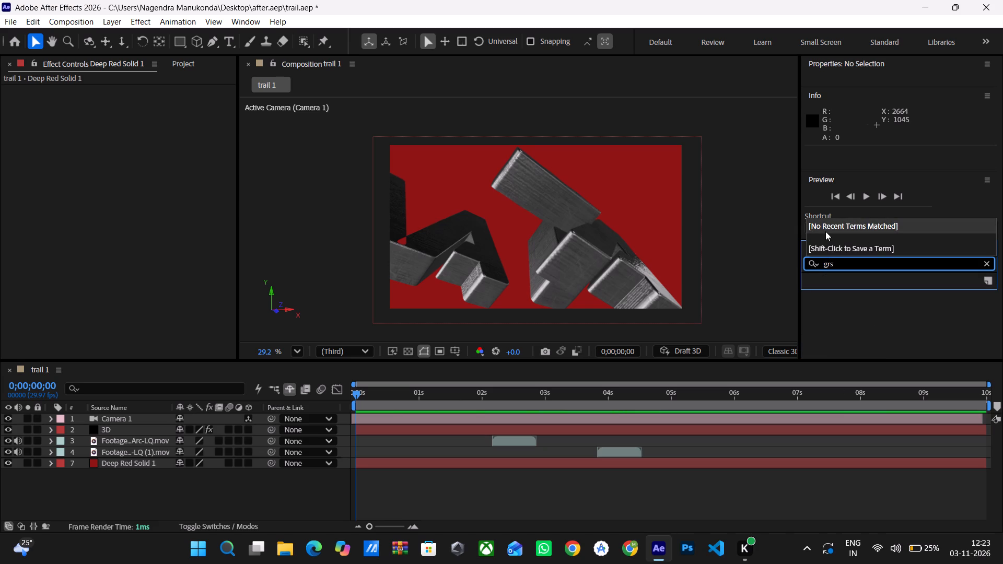
pyautogui.press('d')
pyautogui.press('BackSpace')
pyautogui.press('BackSpace')
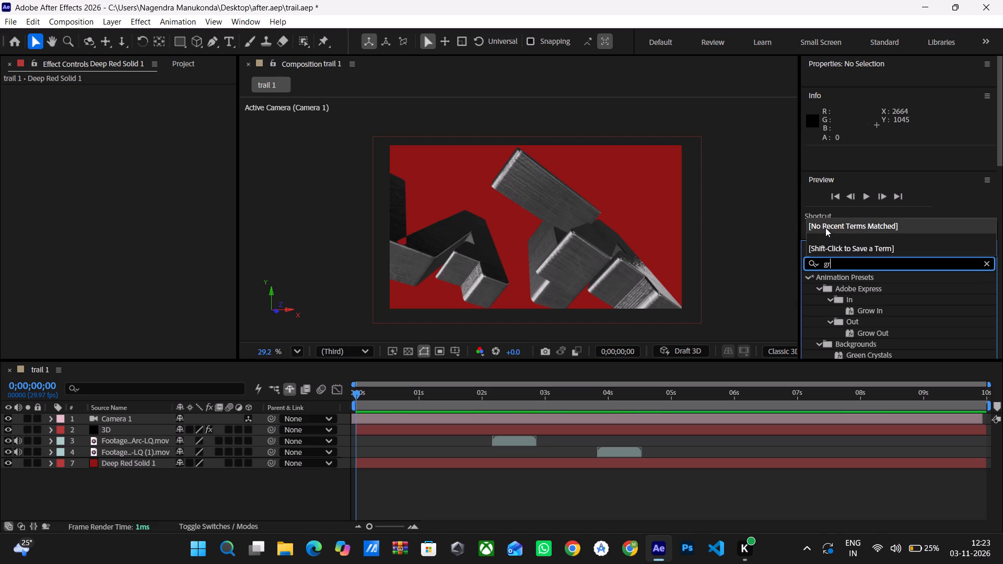
pyautogui.write('ad')
pyautogui.scroll(-3, 872, 312)
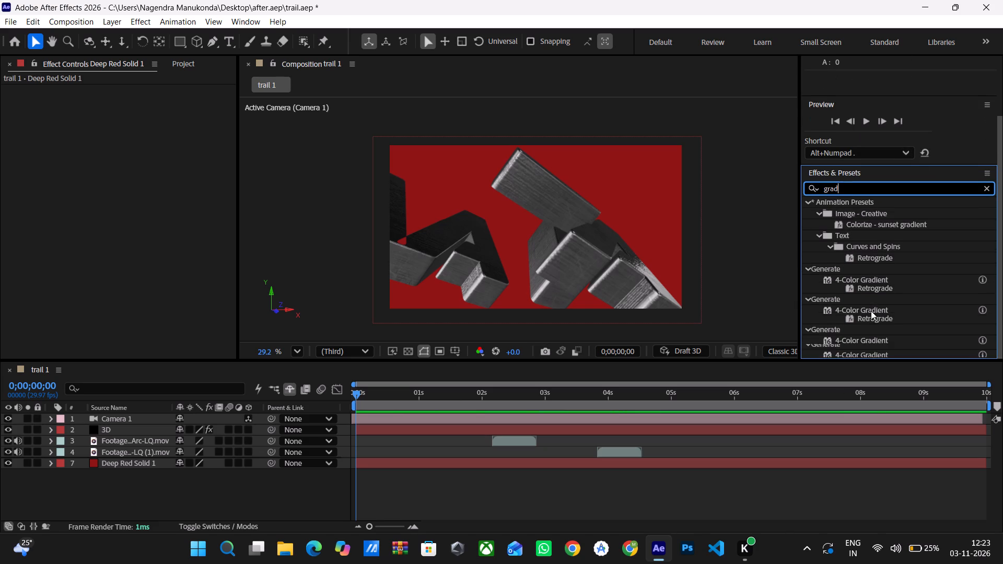
pyautogui.scroll(-3, 870, 309)
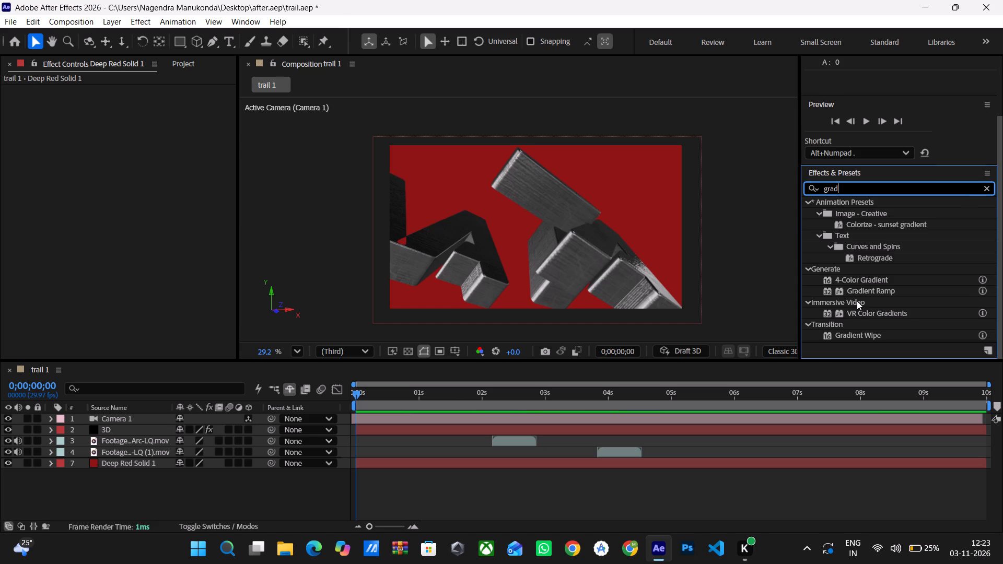
pyautogui.scroll(2, 857, 301)
pyautogui.scroll(-2, 856, 298)
pyautogui.moveTo(860, 289); pyautogui.dragTo(652, 229)
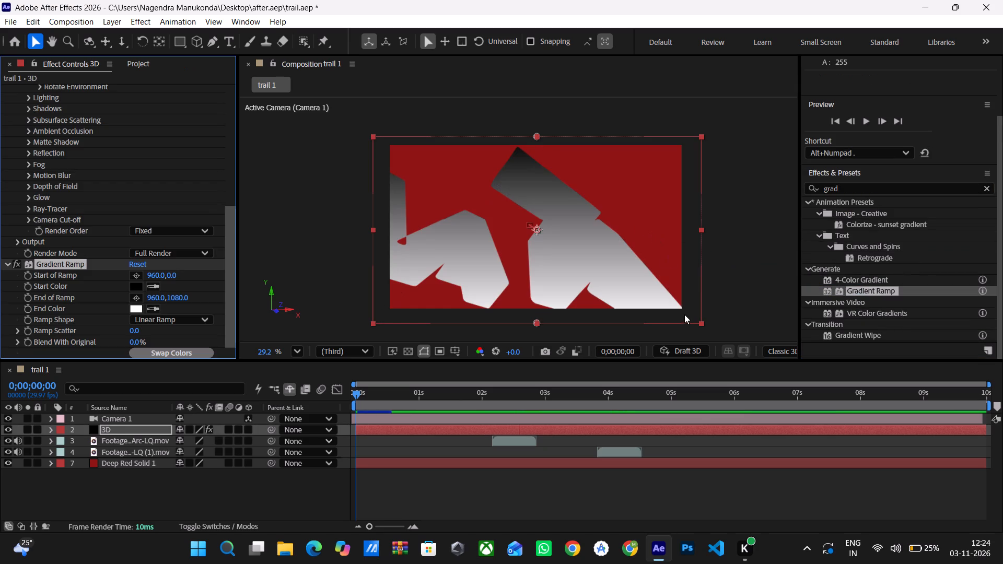
pyautogui.hotkey('ctrl', 'z')
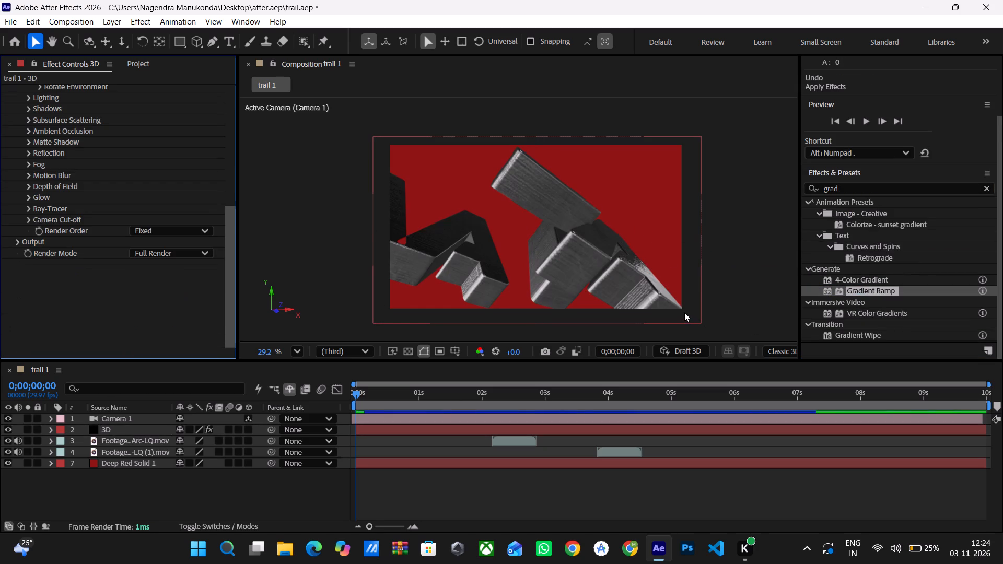
pyautogui.moveTo(864, 289); pyautogui.dragTo(406, 489)
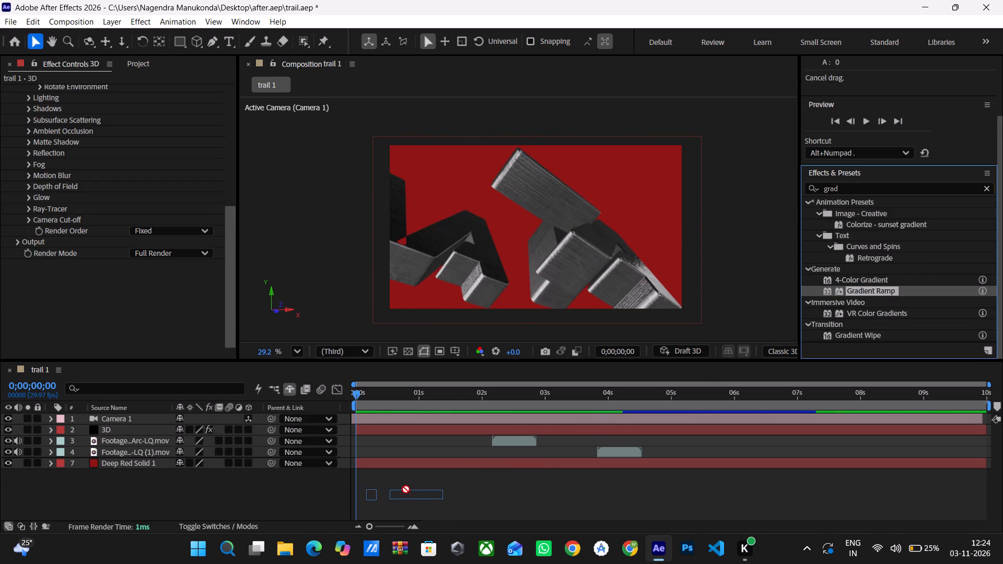
pyautogui.moveTo(406, 489); pyautogui.dragTo(392, 463)
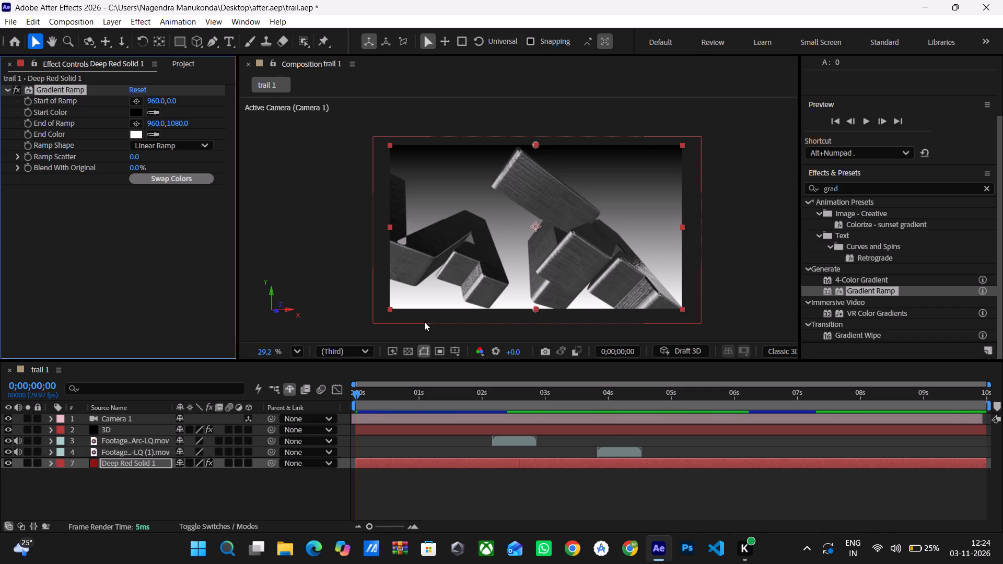
# Set the Gradient Ramp's Start Color to red B30E0E.
pyautogui.click(136, 109)
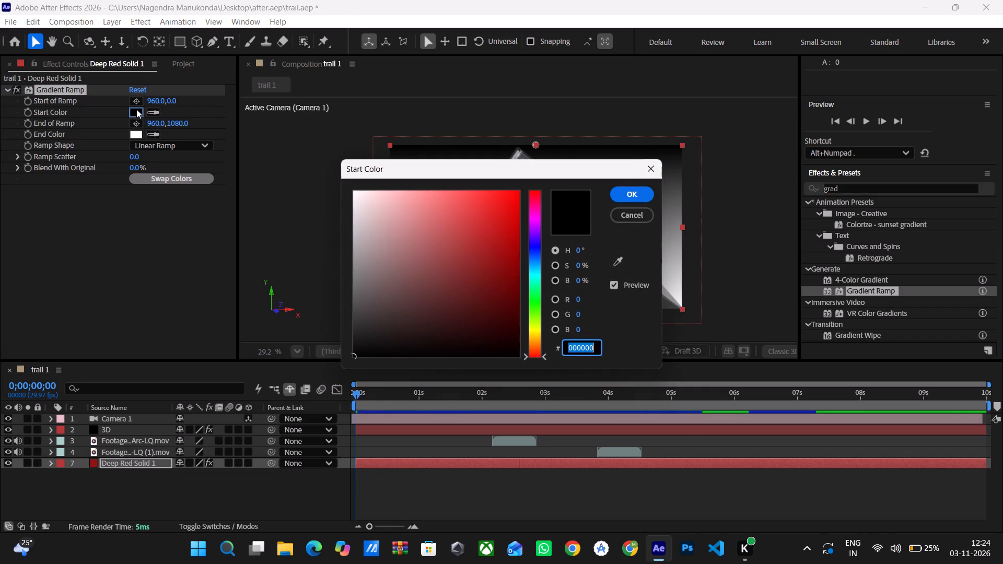
pyautogui.moveTo(397, 298); pyautogui.dragTo(411, 287)
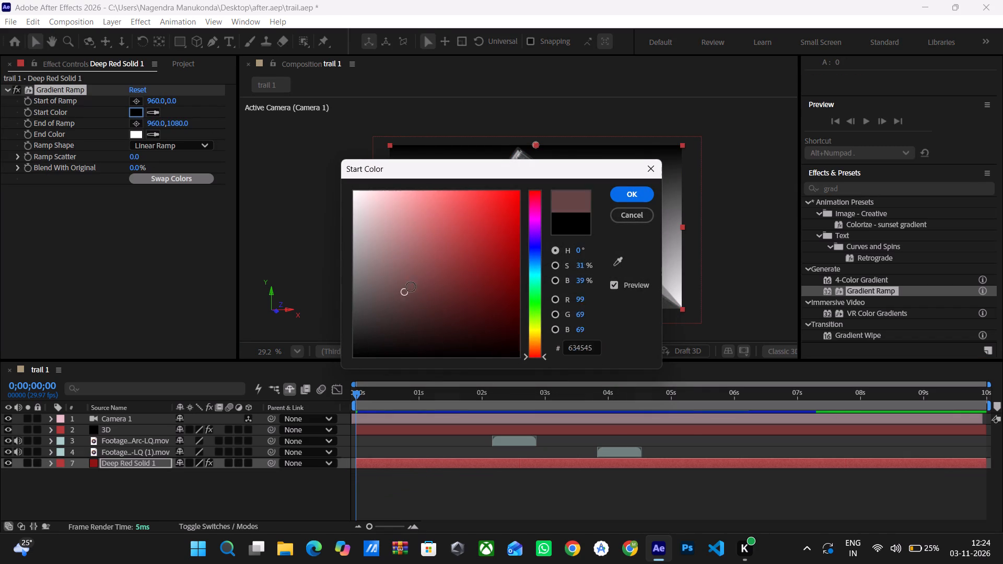
pyautogui.moveTo(411, 287); pyautogui.dragTo(503, 260)
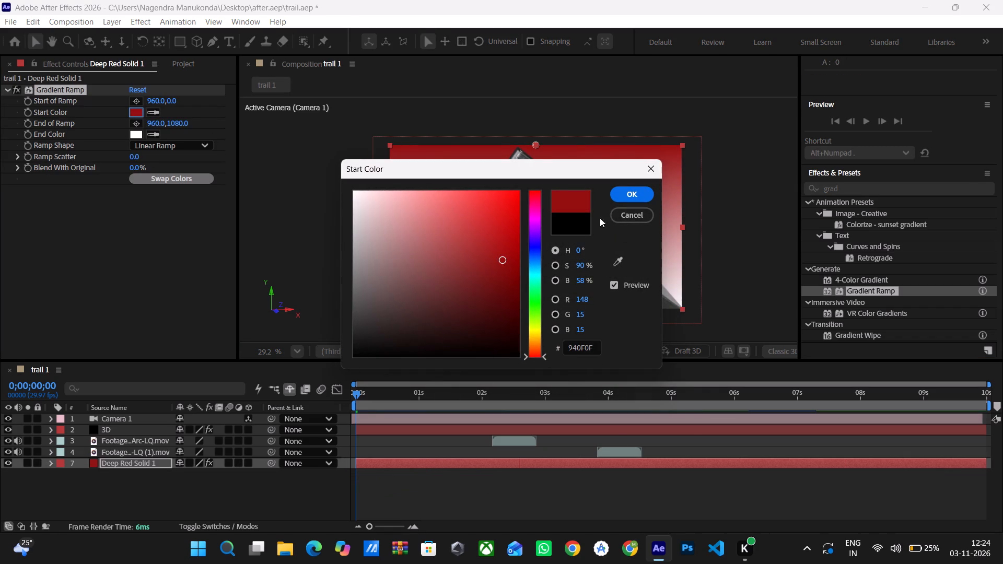
pyautogui.moveTo(505, 263); pyautogui.dragTo(507, 240)
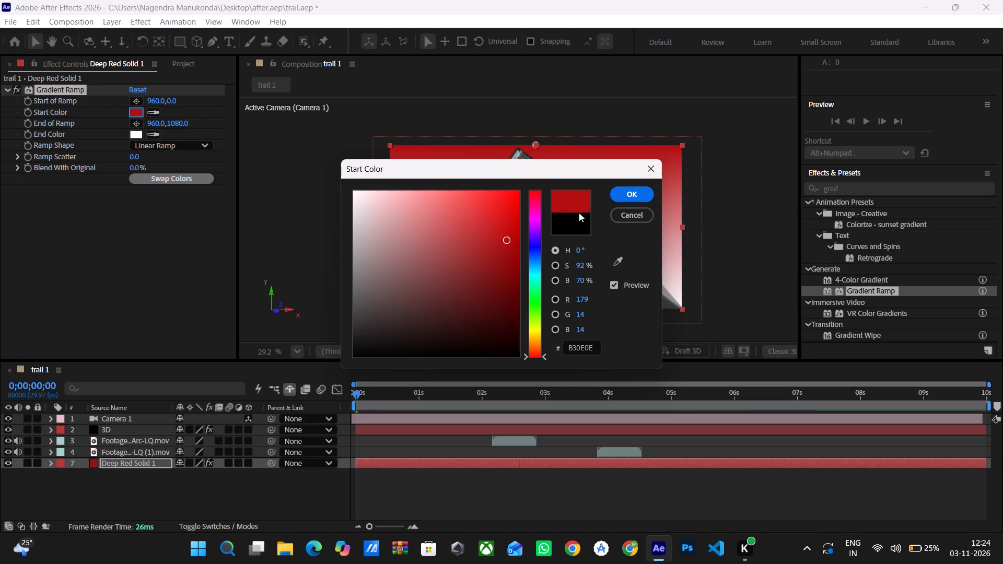
pyautogui.click(619, 195)
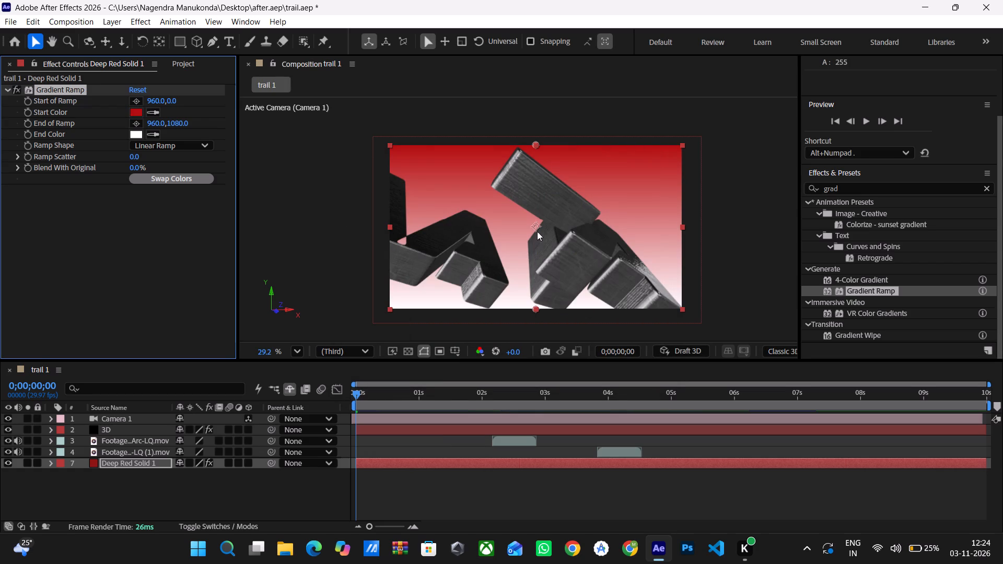
# Set the Gradient Ramp's End Color to black 000000.
pyautogui.click(133, 133)
pyautogui.moveTo(400, 346); pyautogui.dragTo(387, 364)
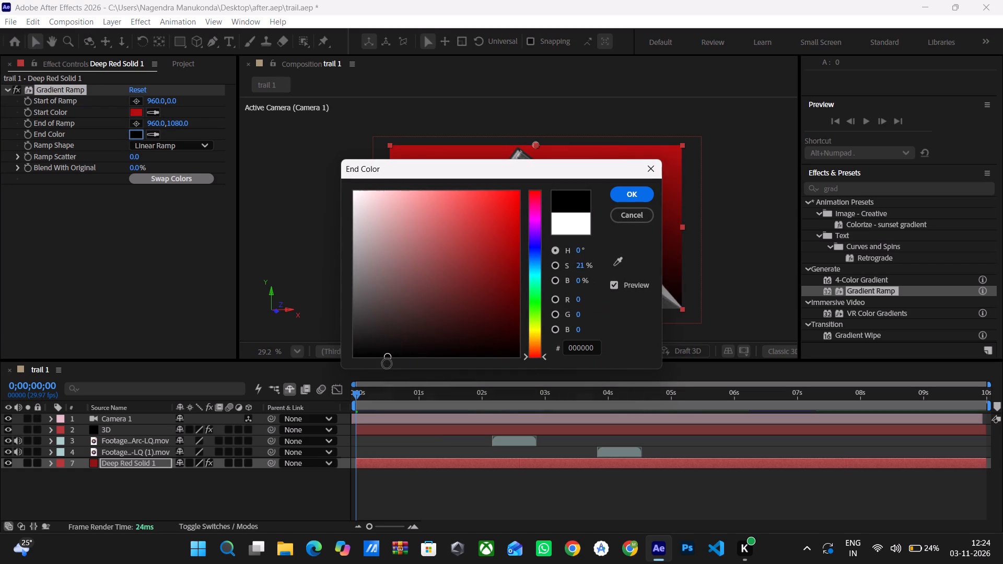
pyautogui.moveTo(387, 364); pyautogui.dragTo(386, 370)
pyautogui.click(629, 200)
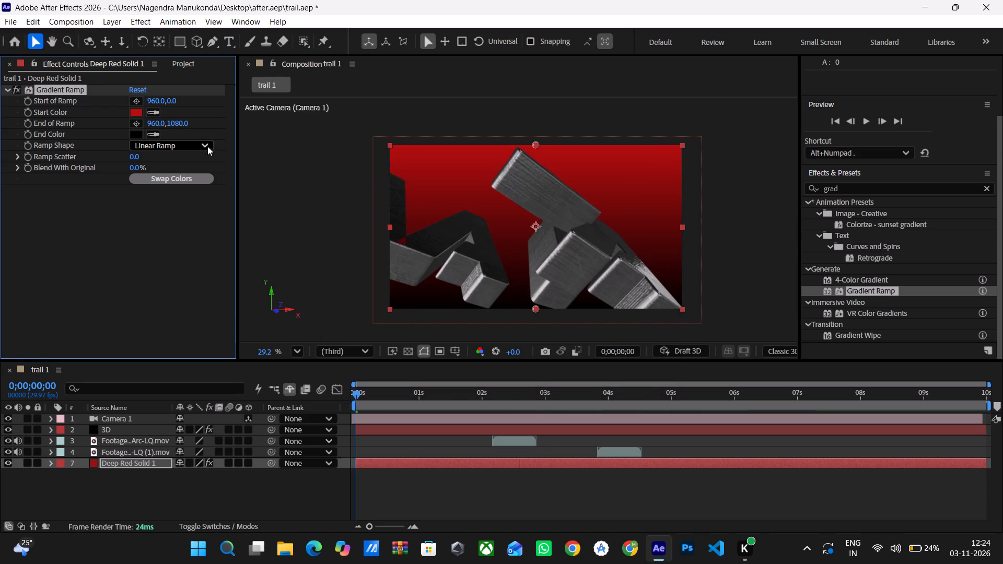
# Adjust the gradient's extent, setting End of Ramp to 960.0,1342.0 and Start of Ramp to 1019.0,-48.0.
pyautogui.moveTo(171, 121); pyautogui.dragTo(261, 128)
pyautogui.moveTo(261, 128); pyautogui.dragTo(33, 166)
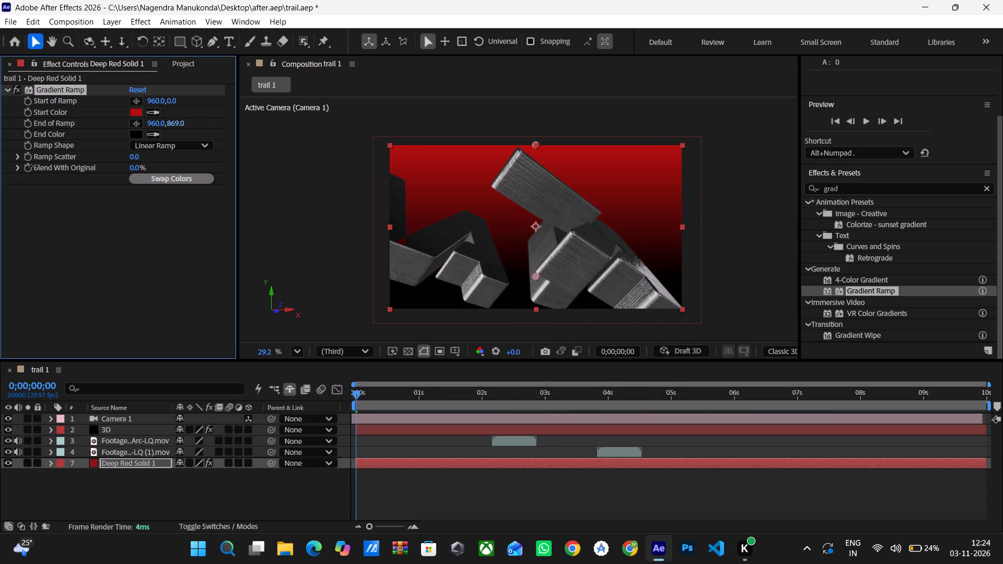
pyautogui.moveTo(33, 166); pyautogui.dragTo(293, 170)
pyautogui.moveTo(155, 100); pyautogui.dragTo(186, 108)
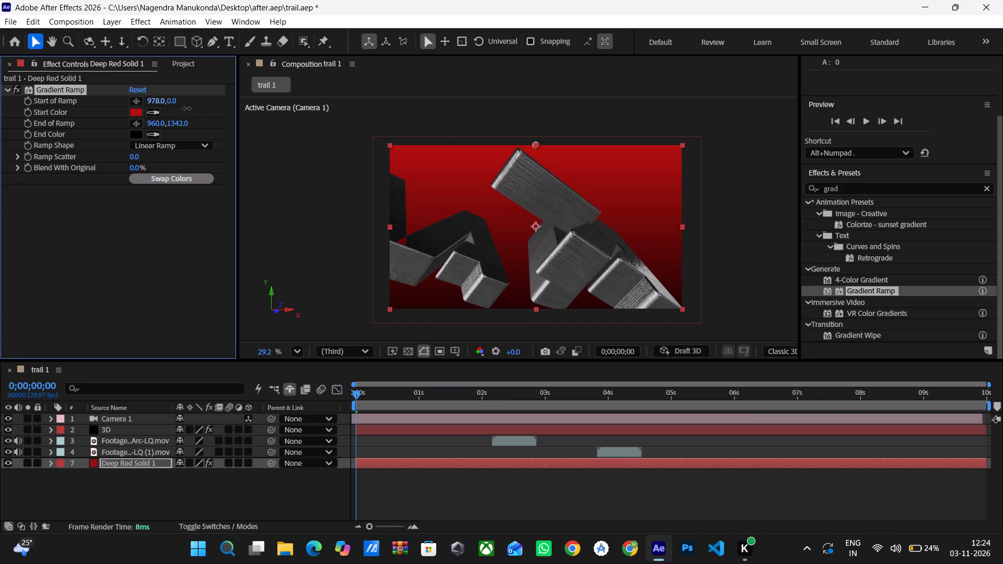
pyautogui.moveTo(186, 108); pyautogui.dragTo(290, 179)
pyautogui.moveTo(290, 179); pyautogui.dragTo(263, 169)
pyautogui.moveTo(173, 98); pyautogui.dragTo(308, 111)
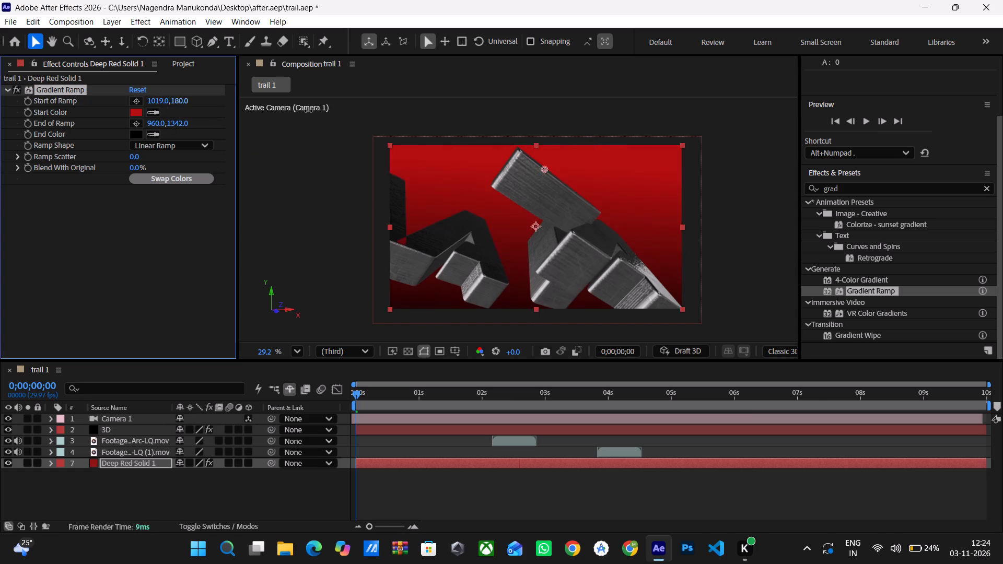
pyautogui.moveTo(308, 111); pyautogui.dragTo(100, 139)
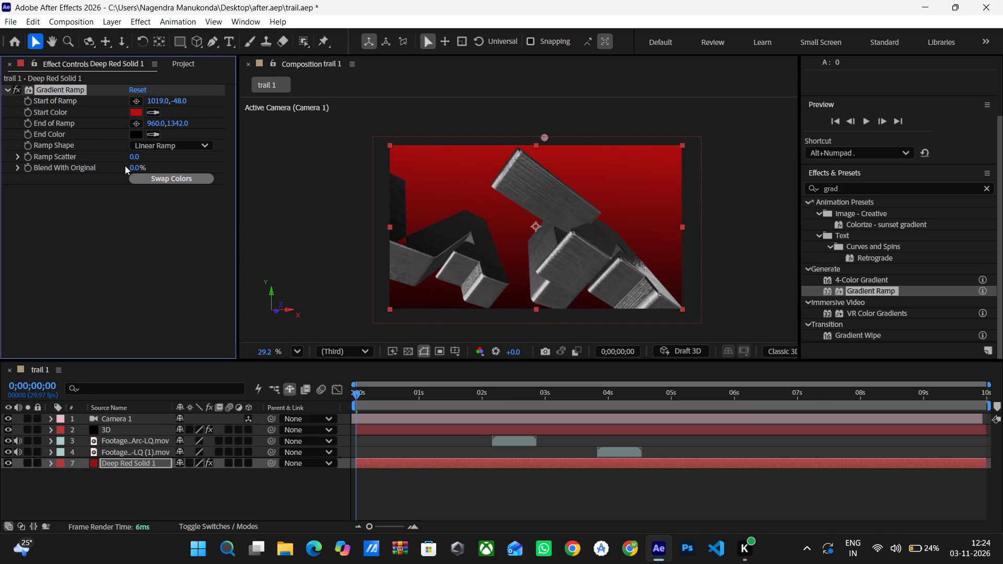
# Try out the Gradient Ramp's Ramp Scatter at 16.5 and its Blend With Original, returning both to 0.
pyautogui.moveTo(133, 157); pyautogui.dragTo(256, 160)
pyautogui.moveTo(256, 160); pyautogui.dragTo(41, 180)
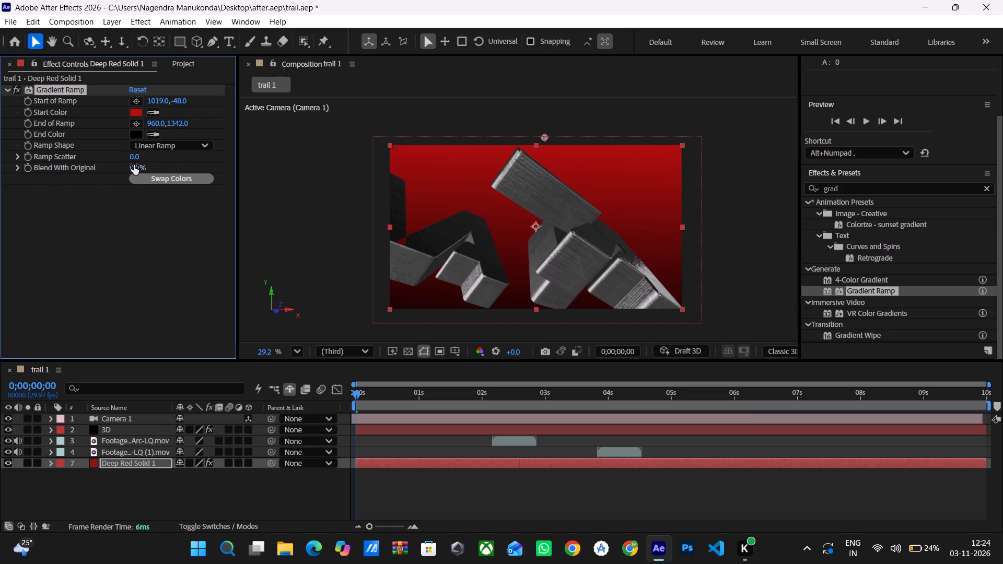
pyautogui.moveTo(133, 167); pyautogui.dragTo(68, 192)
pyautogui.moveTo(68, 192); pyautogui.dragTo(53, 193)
# Swap the Gradient Ramp's start and end colors so the background runs from black down to red.
pyautogui.click(150, 180)
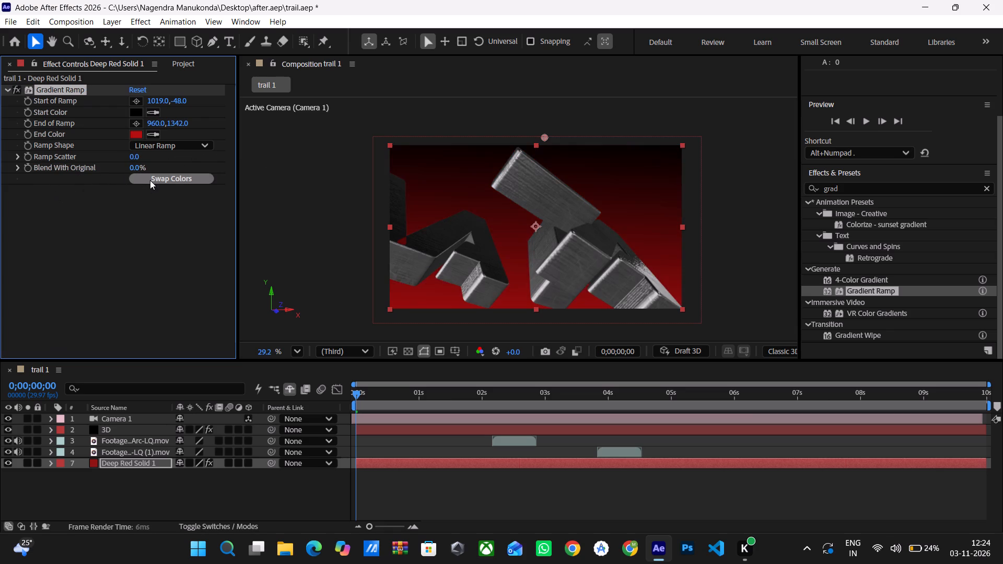
pyautogui.click(149, 180)
pyautogui.click(149, 180)
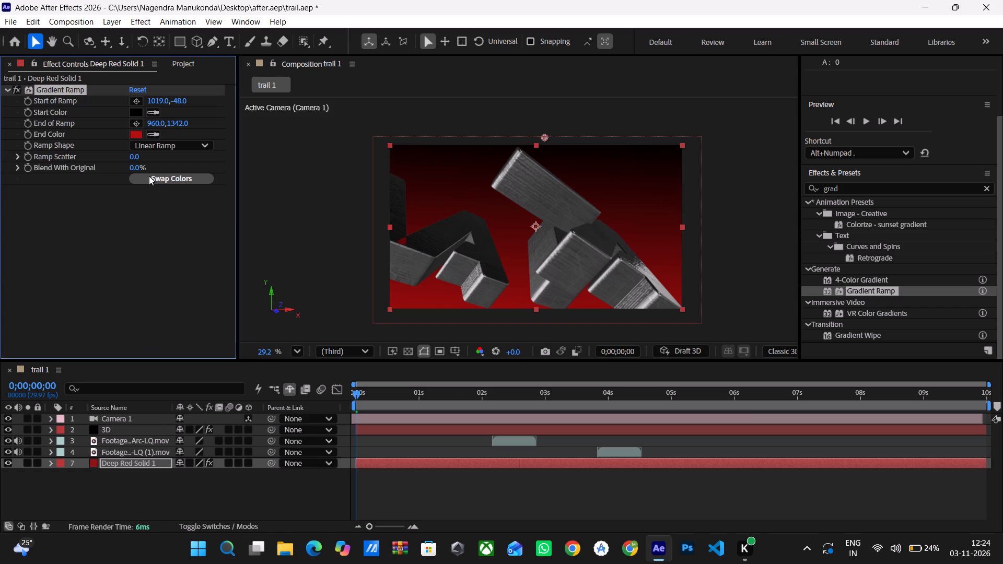
# Play and scrub through the trail 1 composition to review the text animation and lightning clips against the swapped gradient.
pyautogui.press('space')
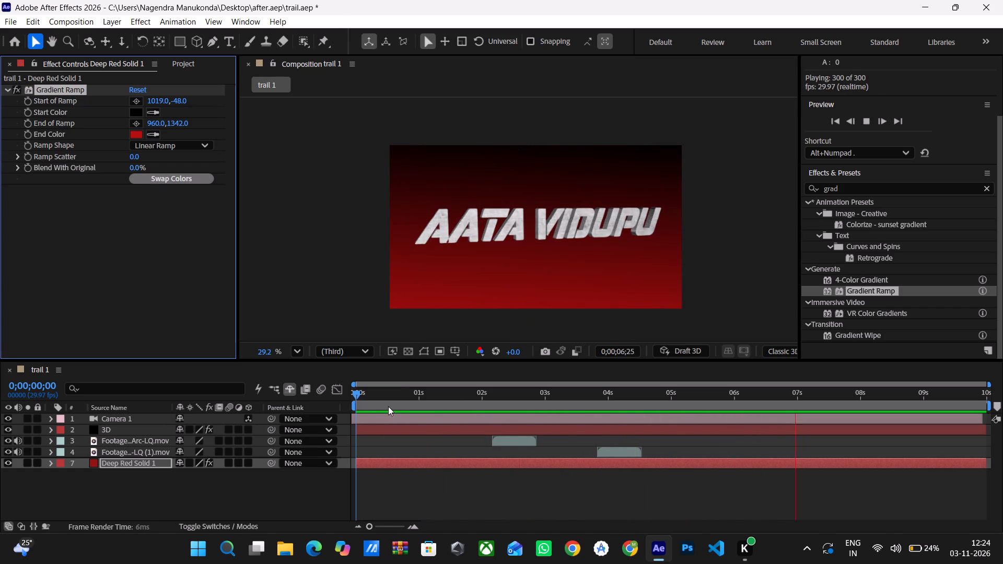
pyautogui.moveTo(352, 392); pyautogui.dragTo(373, 397)
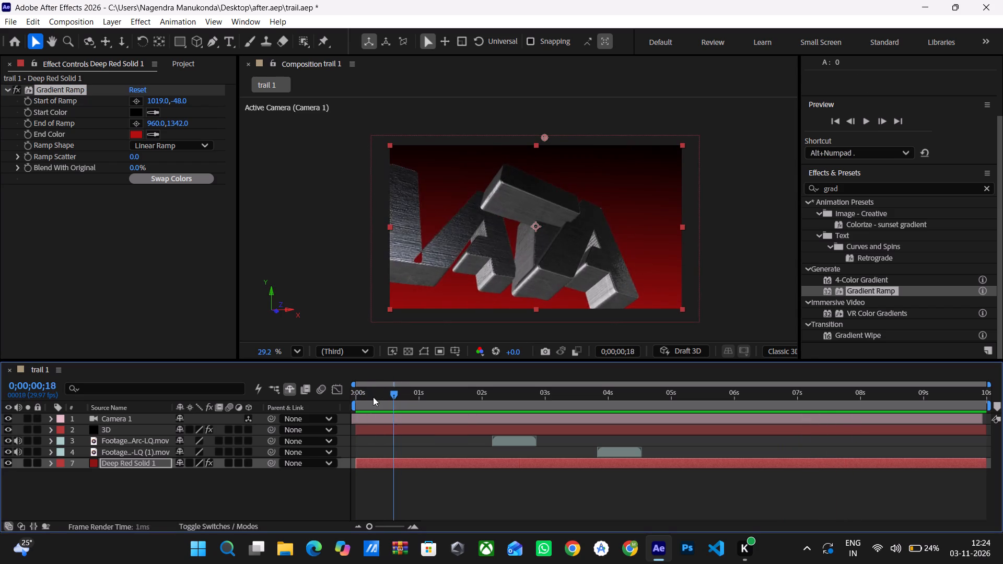
pyautogui.moveTo(373, 397); pyautogui.dragTo(416, 382)
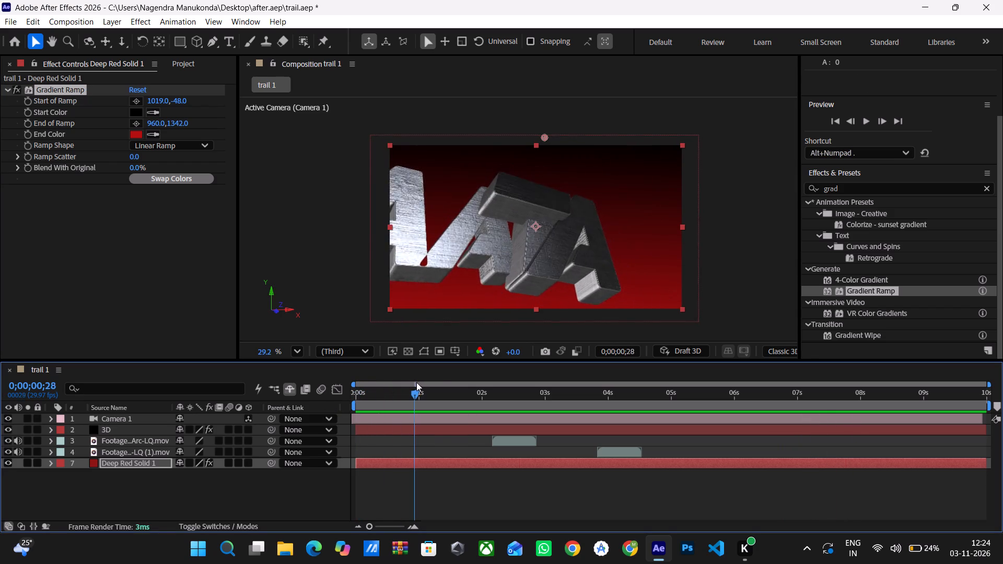
pyautogui.moveTo(416, 382); pyautogui.dragTo(499, 374)
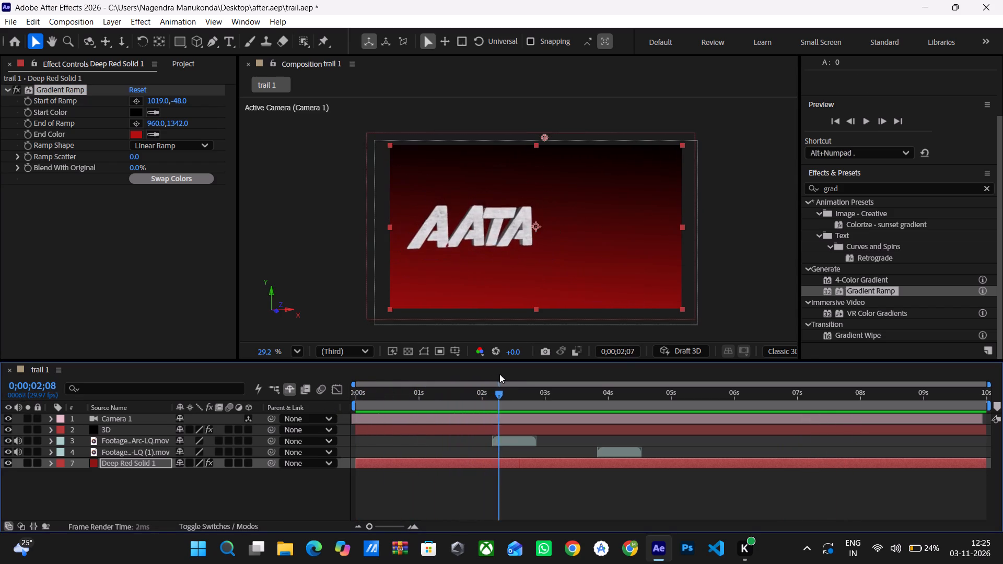
pyautogui.moveTo(499, 374); pyautogui.dragTo(536, 371)
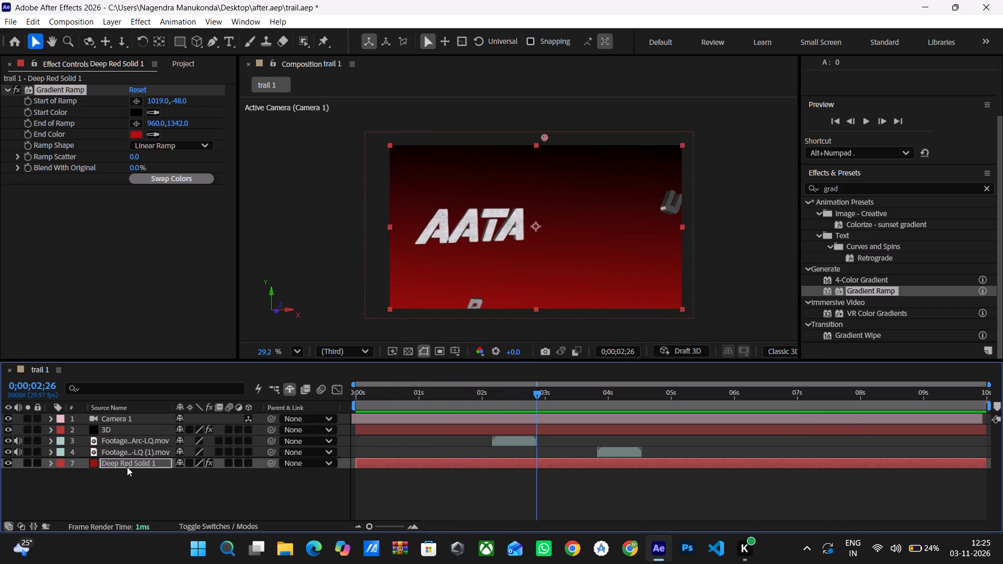
pyautogui.click(118, 452)
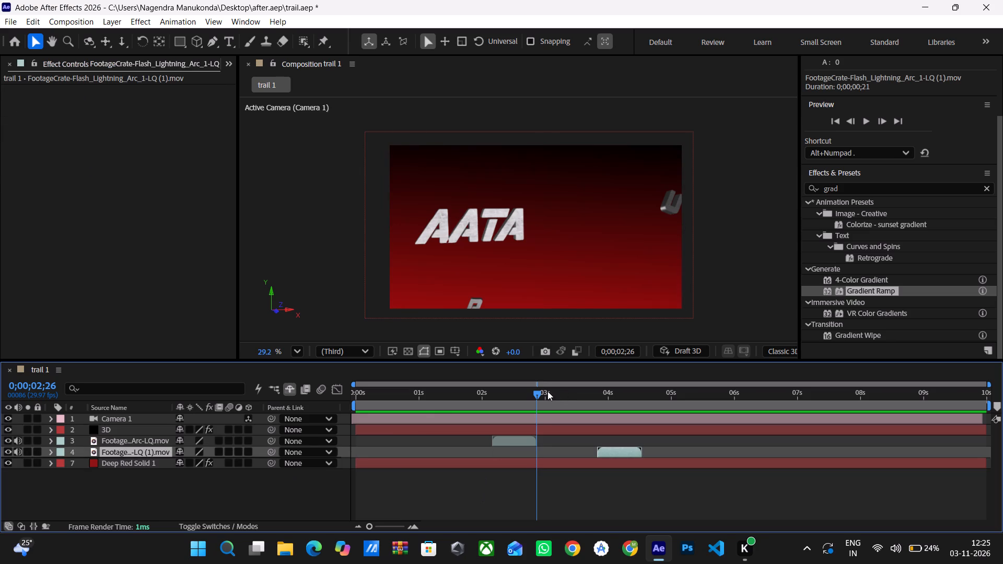
pyautogui.moveTo(539, 395); pyautogui.dragTo(422, 426)
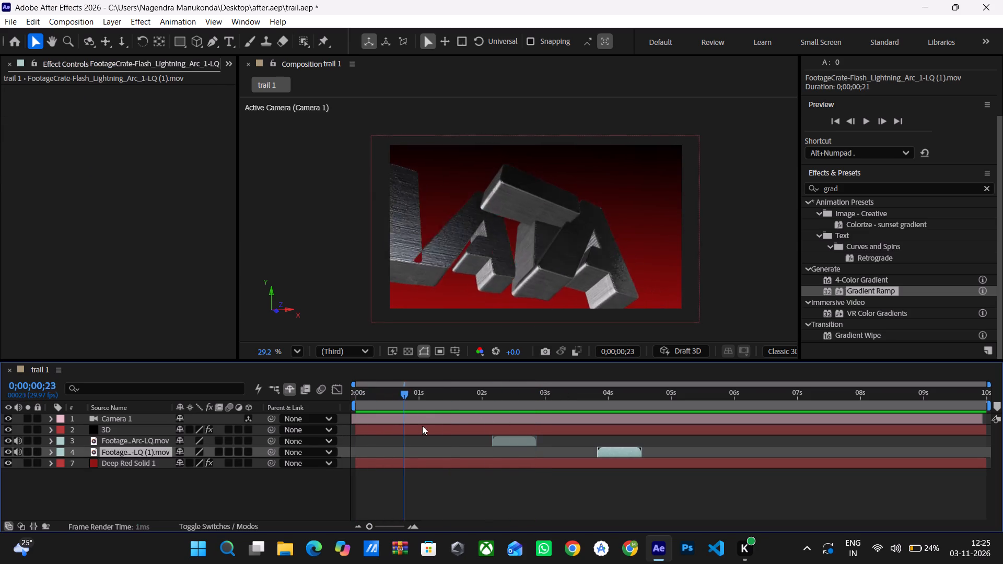
pyautogui.moveTo(422, 426); pyautogui.dragTo(734, 407)
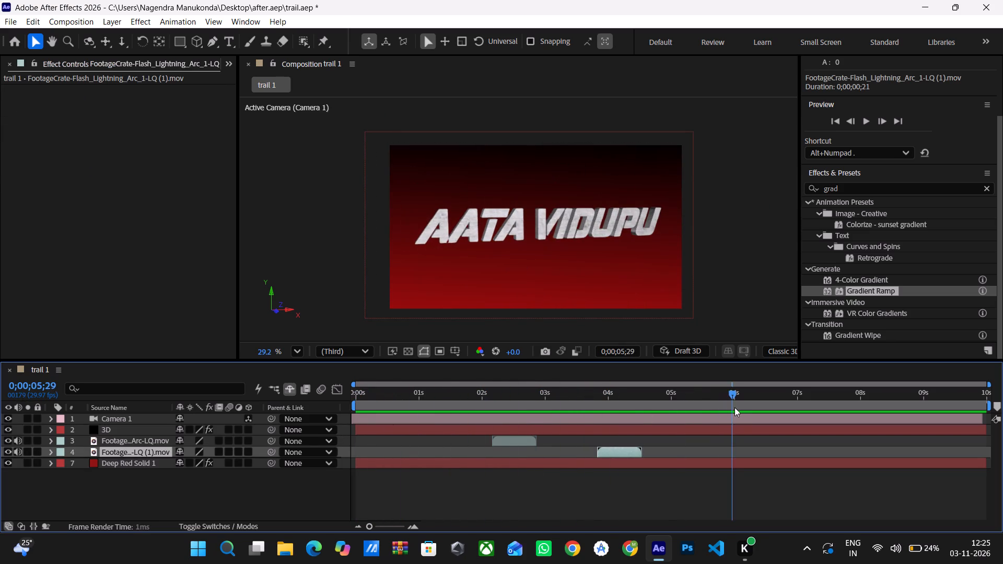
pyautogui.moveTo(734, 407); pyautogui.dragTo(699, 406)
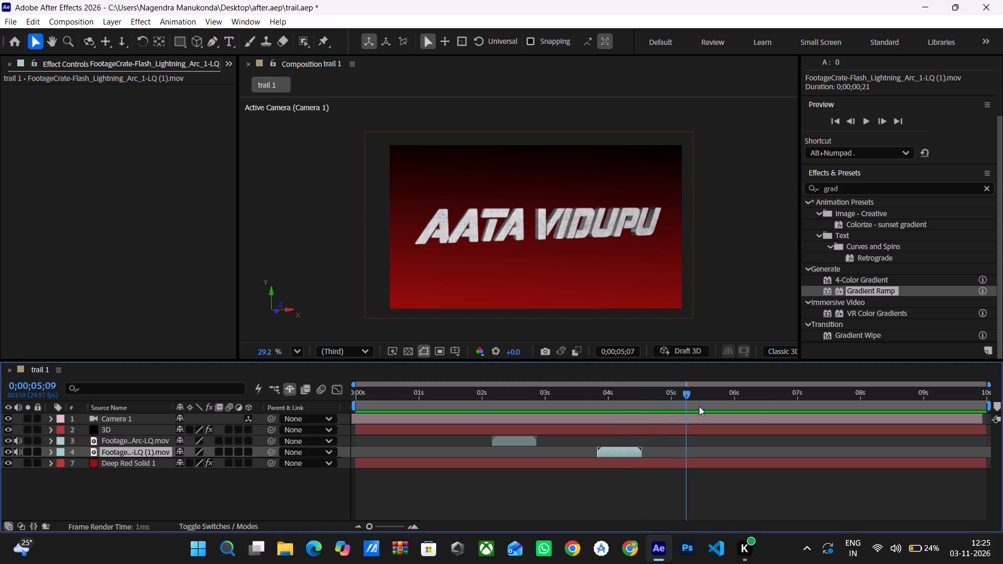
pyautogui.moveTo(699, 406); pyautogui.dragTo(728, 408)
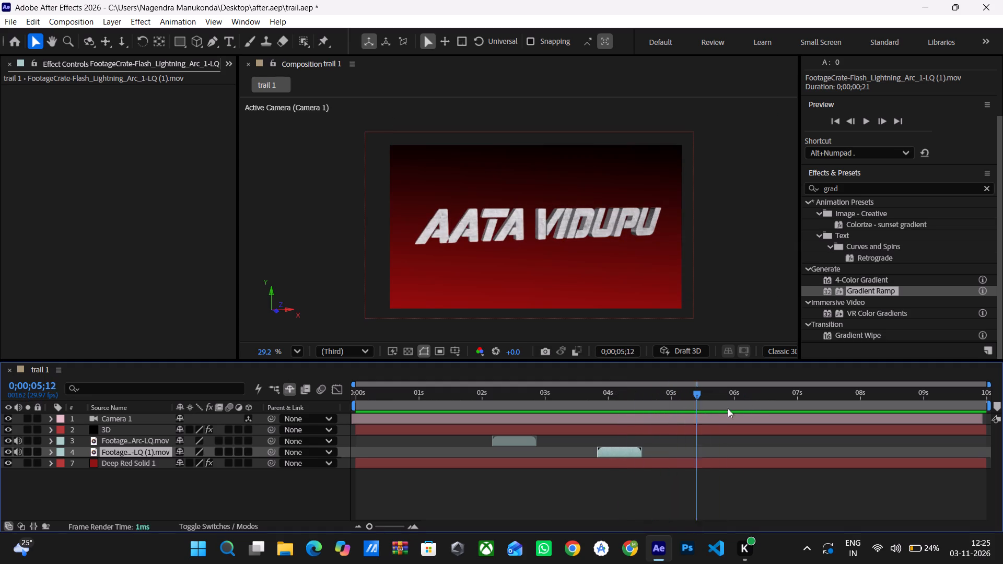
pyautogui.moveTo(728, 408); pyautogui.dragTo(783, 407)
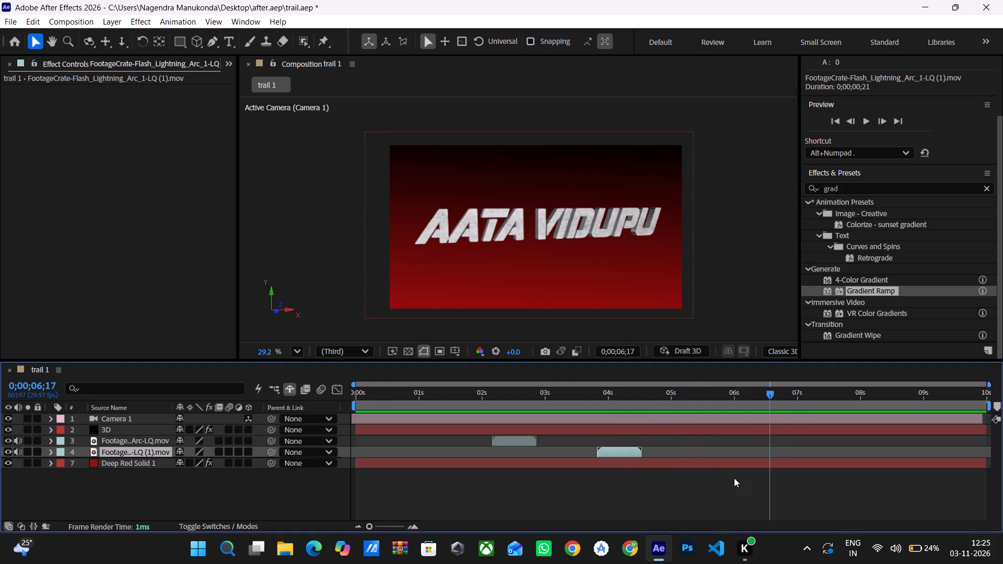
pyautogui.moveTo(765, 390); pyautogui.dragTo(748, 400)
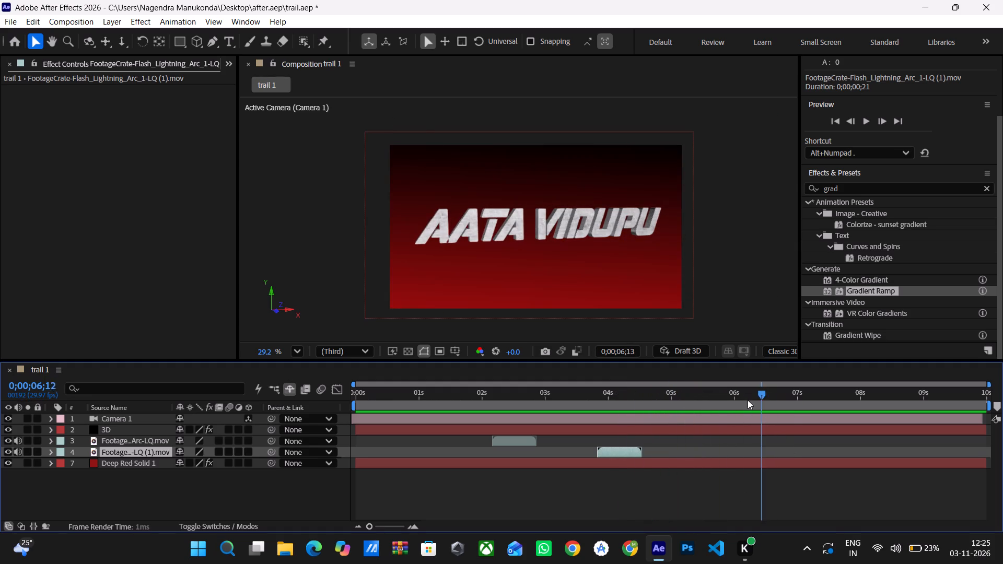
pyautogui.moveTo(748, 400); pyautogui.dragTo(656, 432)
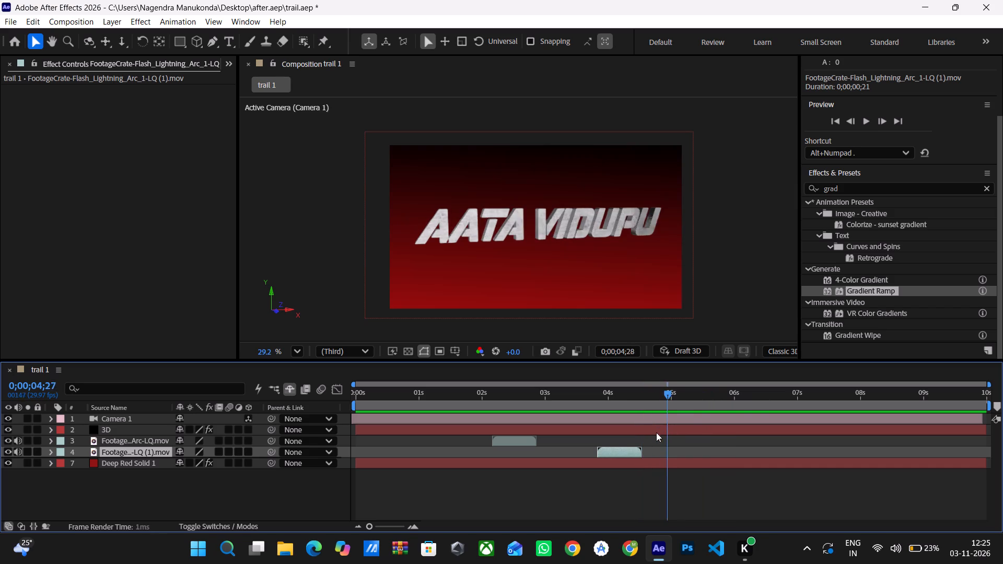
pyautogui.moveTo(656, 432); pyautogui.dragTo(627, 446)
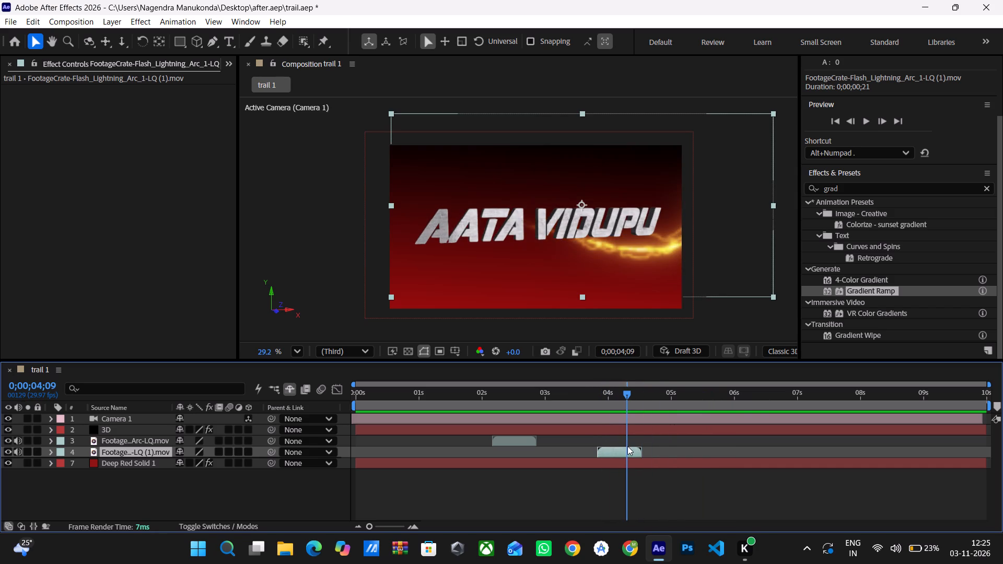
# Import the JPG "Kleine Geste, große Wirkung_ Ein Hundert-Dollar-Schein" from Downloads into the project as footage.
pyautogui.click(518, 536)
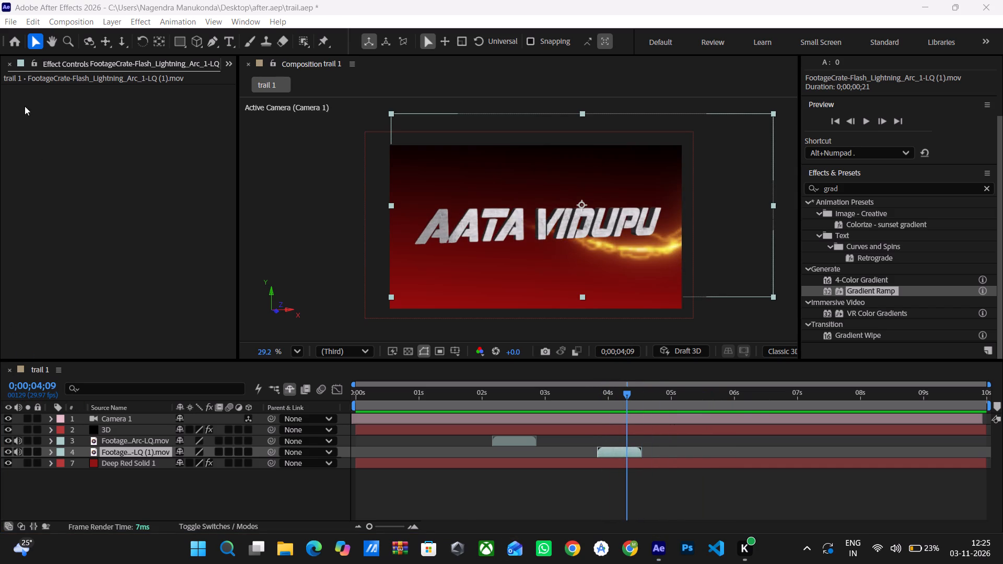
pyautogui.click(13, 63)
pyautogui.rightClick(64, 243)
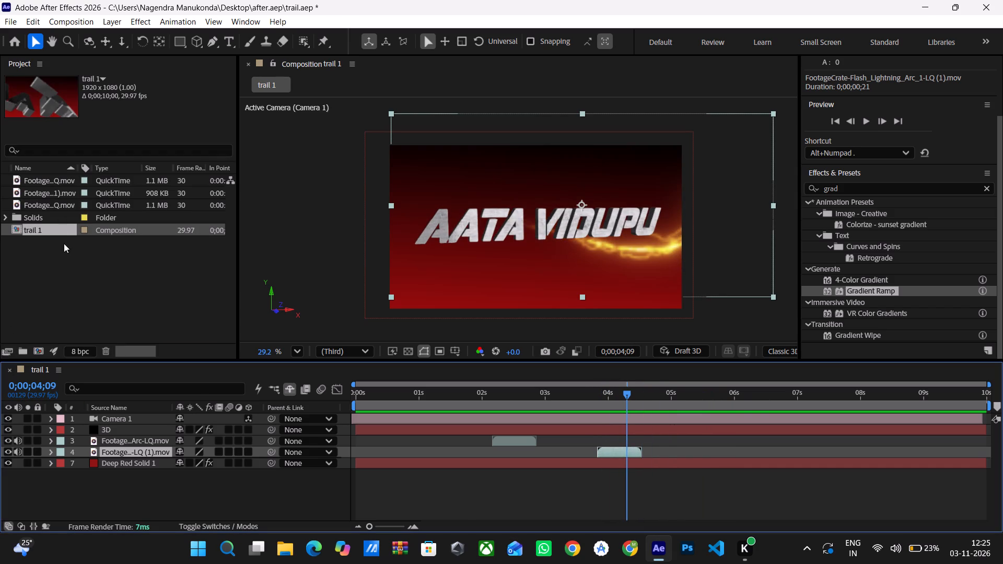
pyautogui.click(124, 305)
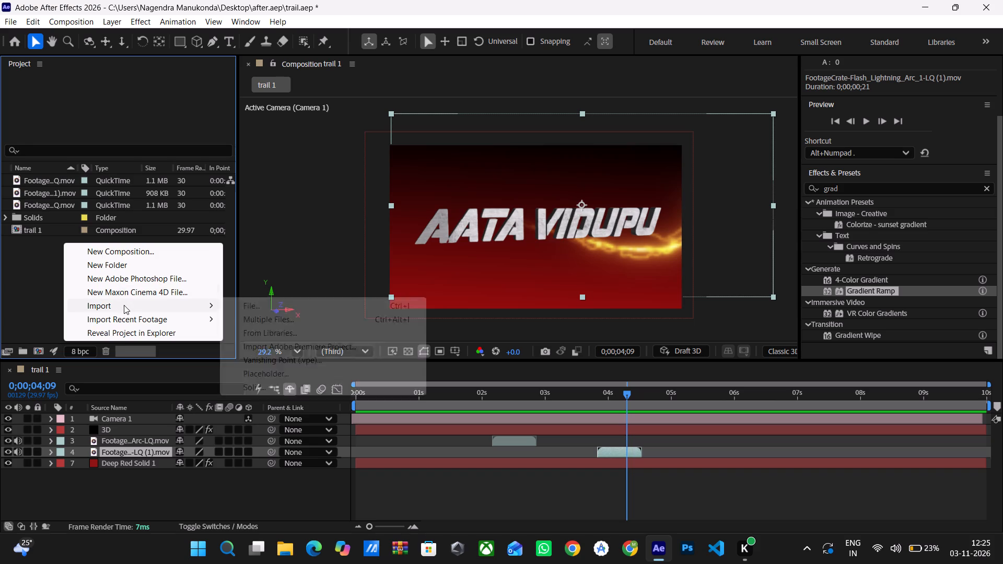
pyautogui.click(242, 309)
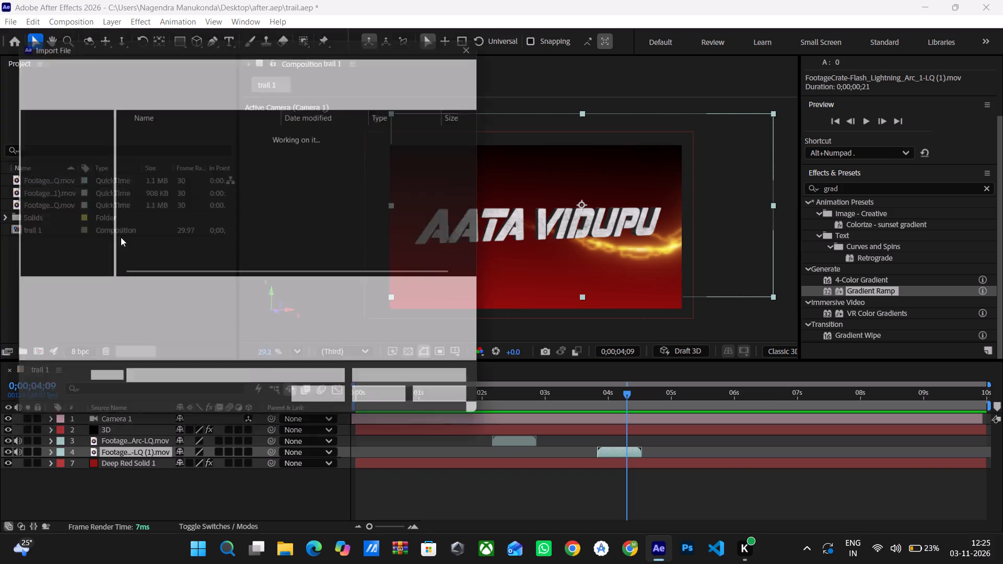
pyautogui.scroll(-3, 212, 287)
pyautogui.scroll(-5, 175, 206)
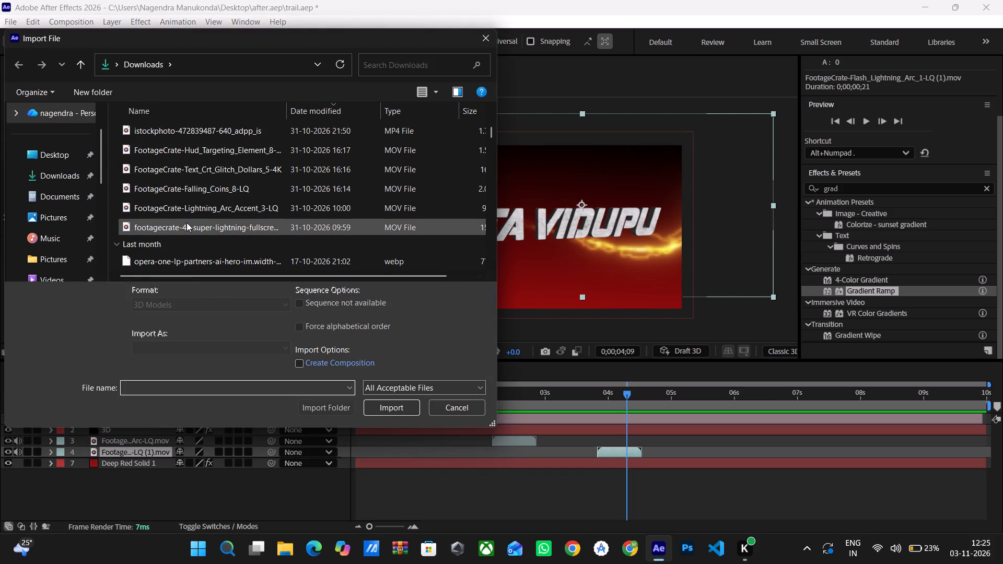
pyautogui.scroll(1, 182, 190)
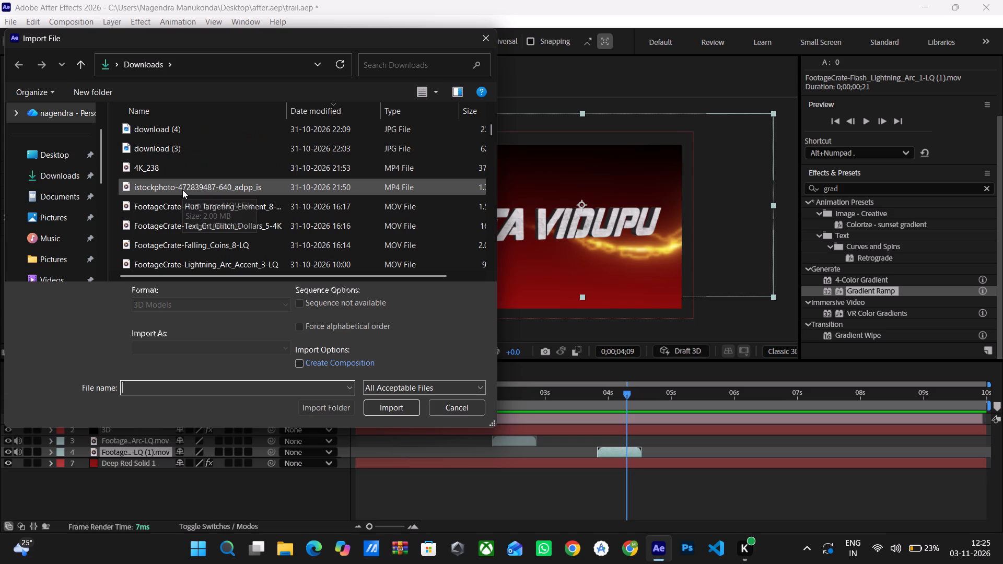
pyautogui.scroll(1, 174, 155)
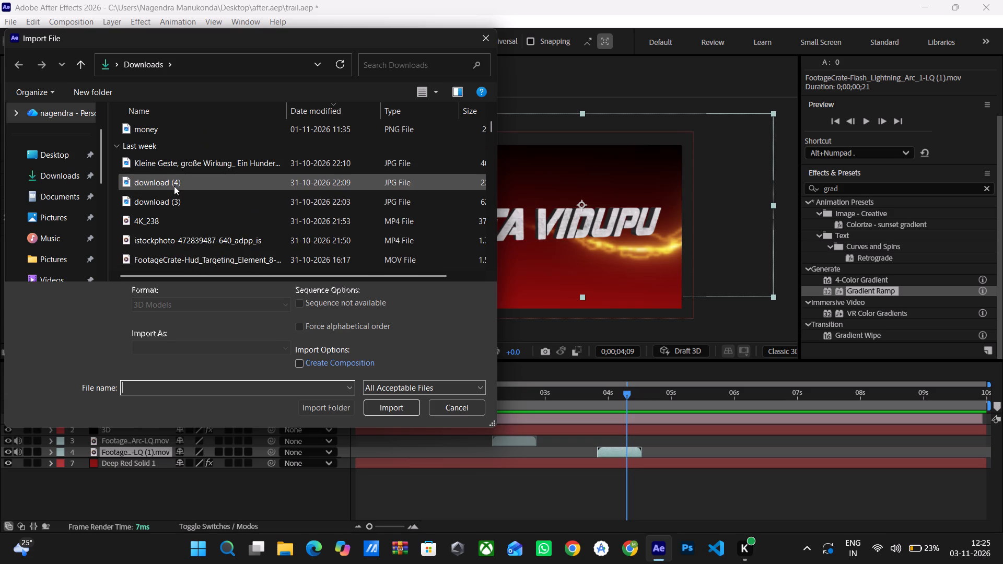
pyautogui.click(175, 166)
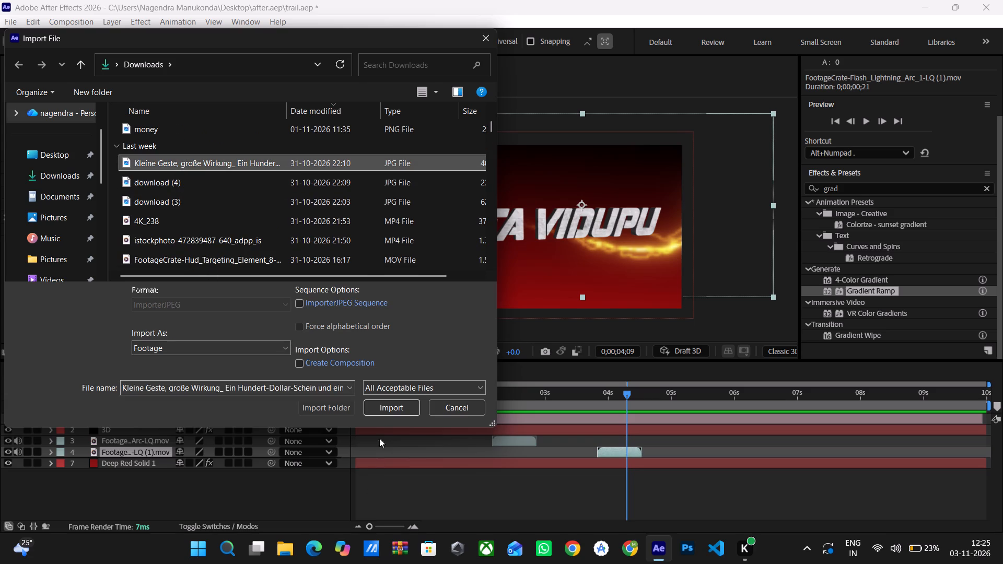
pyautogui.click(380, 405)
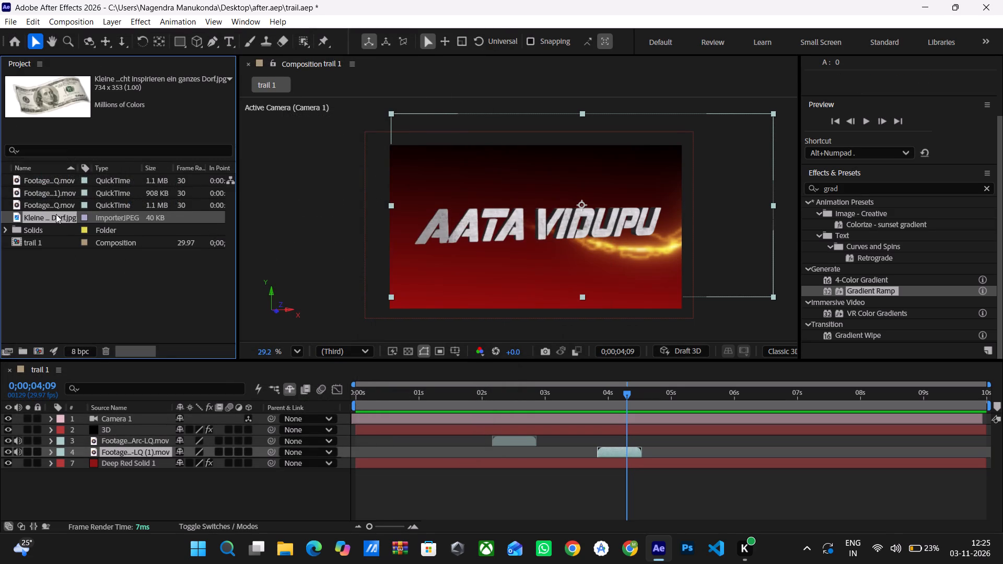
# Add the Lightning_Arc_4-LQ footage to the trail 1 timeline directly above Deep Red Solid 1, starting at 0 seconds.
pyautogui.moveTo(53, 211); pyautogui.dragTo(95, 456)
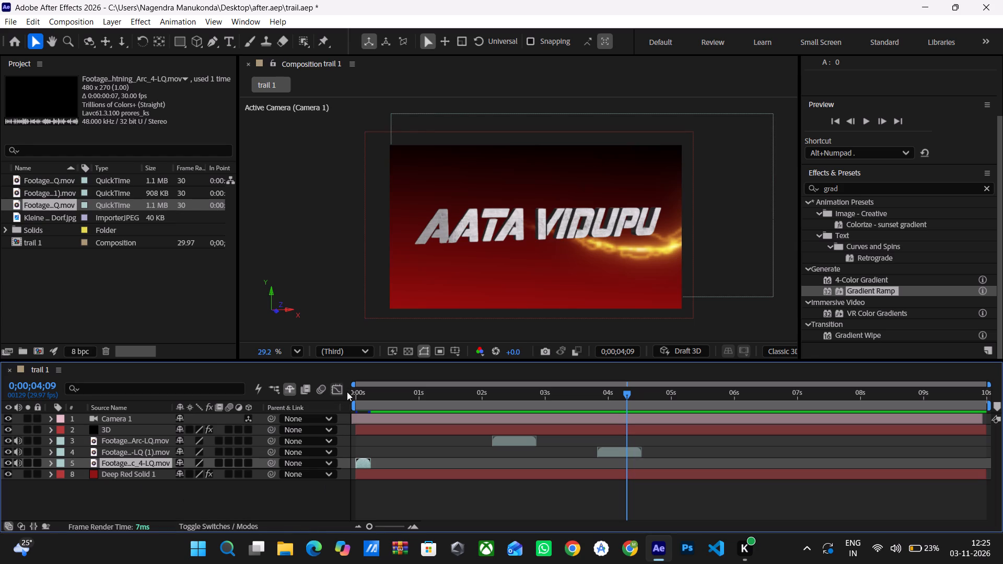
pyautogui.moveTo(380, 484); pyautogui.dragTo(347, 489)
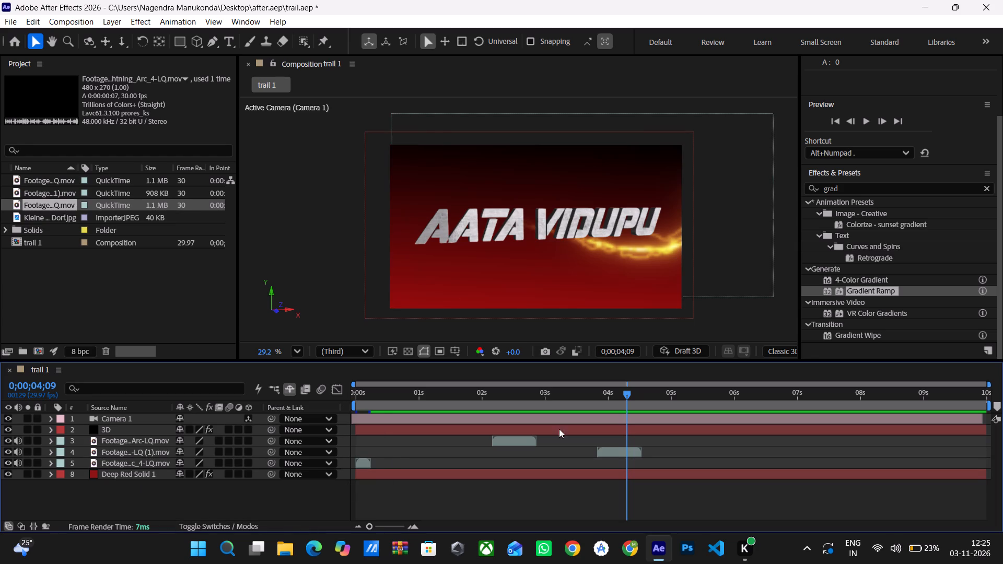
# Scrub the opening second and play the composition from the start to review the newly added lightning clip.
pyautogui.moveTo(626, 392); pyautogui.dragTo(264, 437)
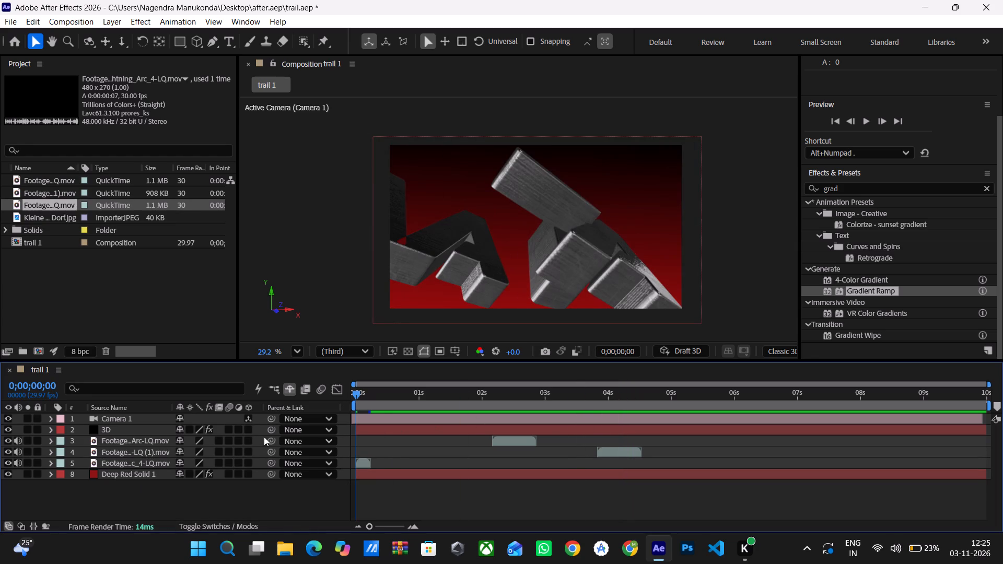
pyautogui.moveTo(264, 437); pyautogui.dragTo(356, 449)
pyautogui.moveTo(357, 394); pyautogui.dragTo(368, 397)
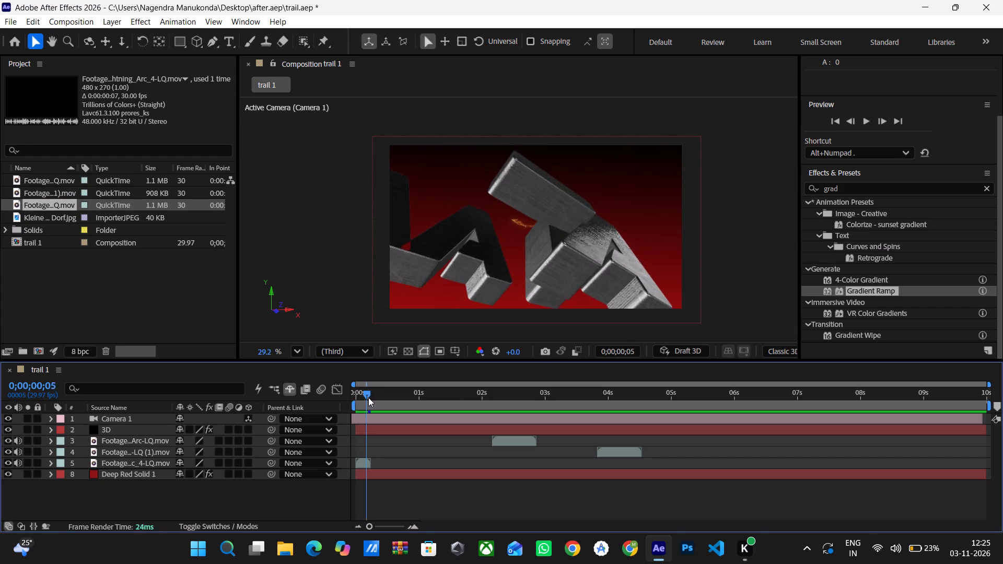
pyautogui.moveTo(368, 397); pyautogui.dragTo(416, 410)
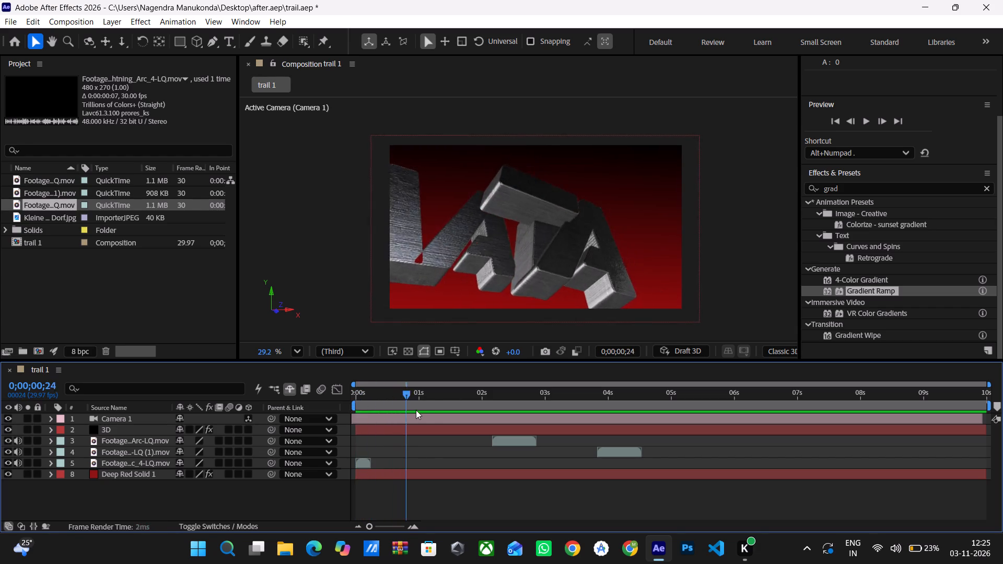
pyautogui.moveTo(416, 410); pyautogui.dragTo(301, 415)
pyautogui.press('space')
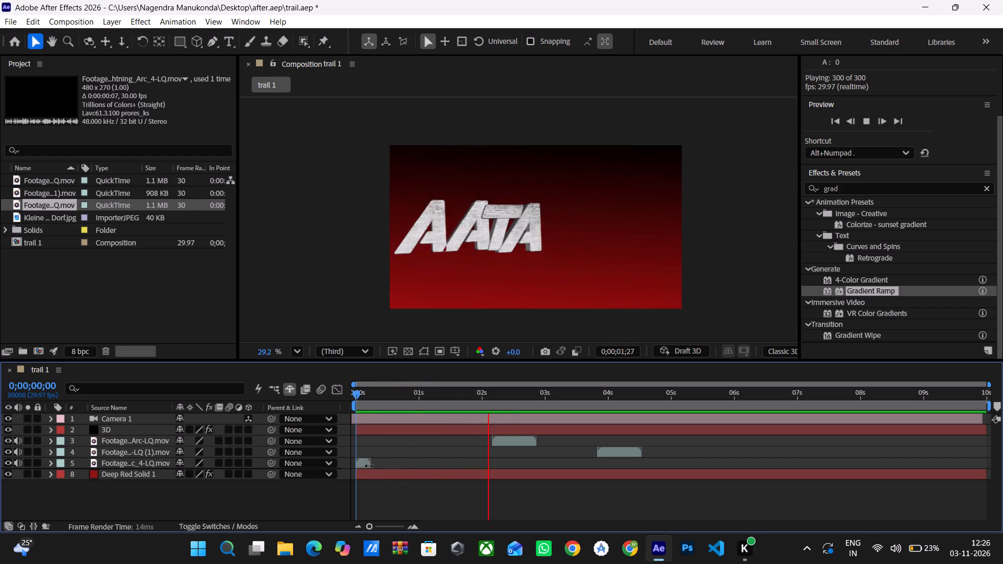
# Enlarge the Lightning_Arc_4-LQ clip in the composition to about 391% wide and 278% high.
pyautogui.moveTo(371, 465); pyautogui.dragTo(402, 472)
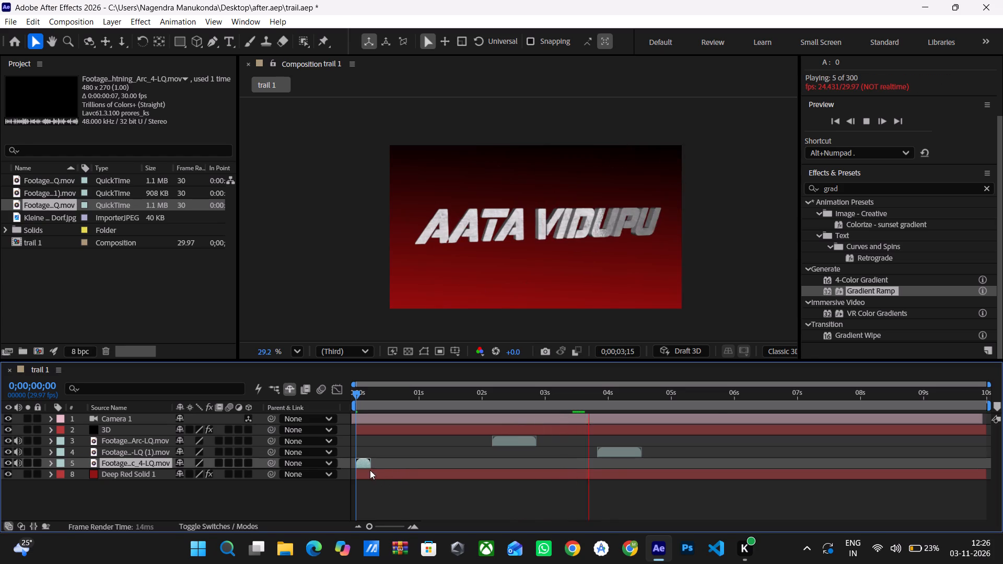
pyautogui.click(369, 465)
pyautogui.click(368, 461)
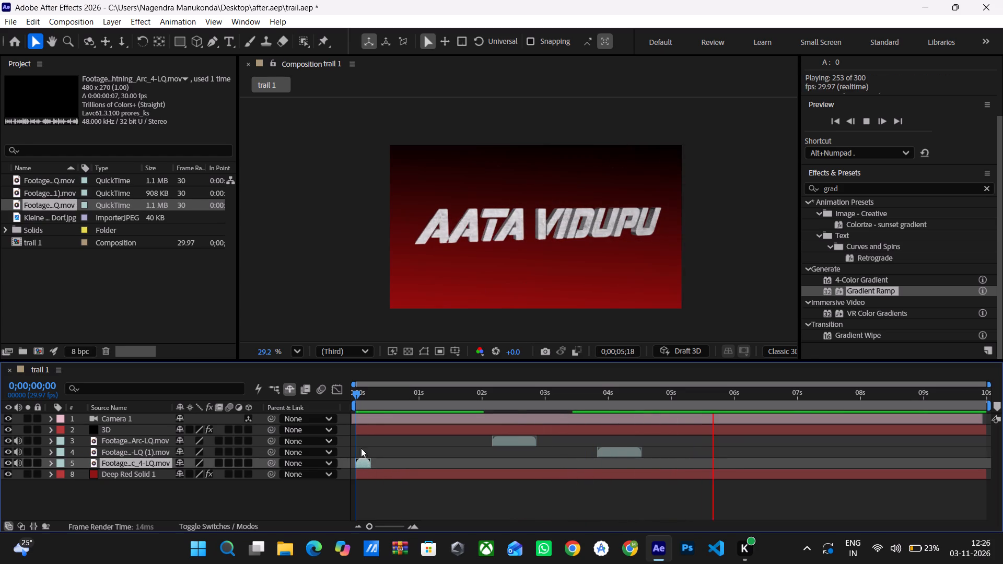
pyautogui.click(353, 393)
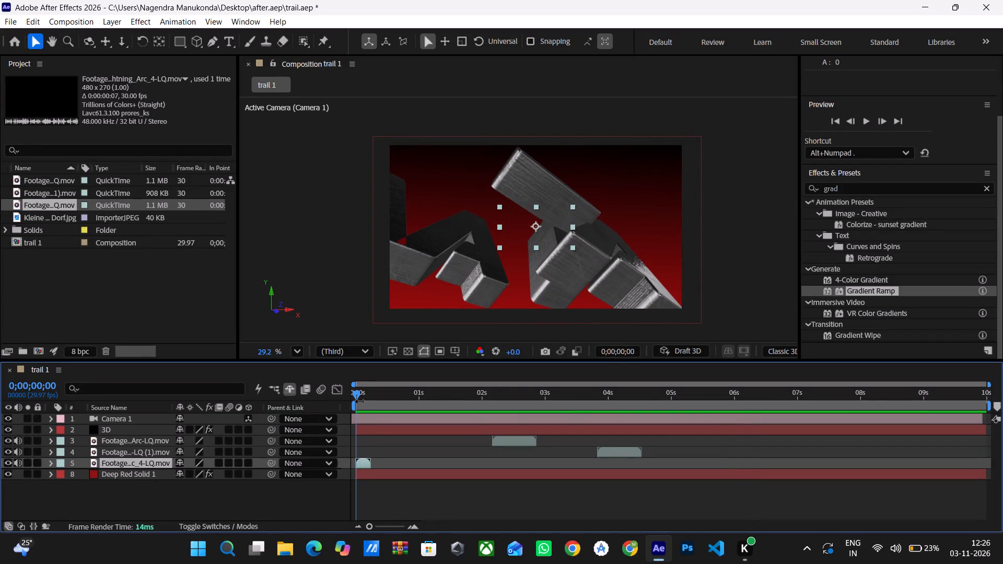
pyautogui.moveTo(570, 247); pyautogui.dragTo(585, 253)
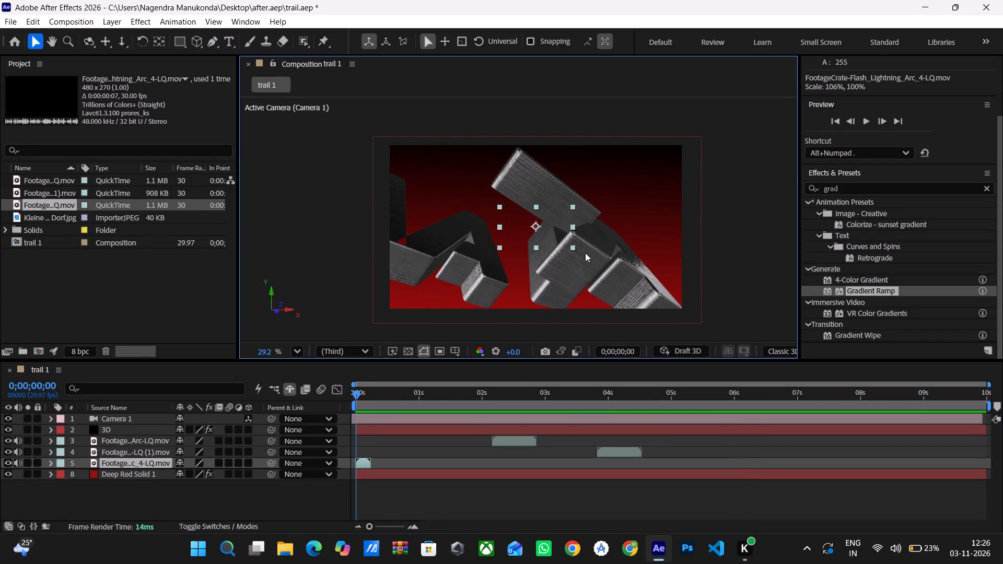
pyautogui.moveTo(585, 253); pyautogui.dragTo(677, 284)
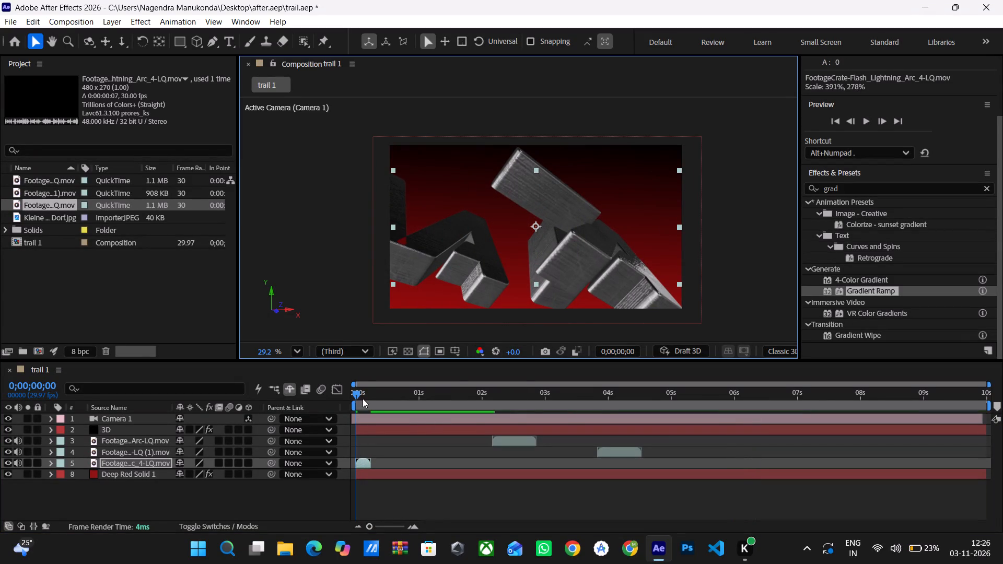
# Scrub the opening frames and play the composition from the start to review the enlarged lightning clip.
pyautogui.click(353, 399)
pyautogui.moveTo(356, 392); pyautogui.dragTo(366, 392)
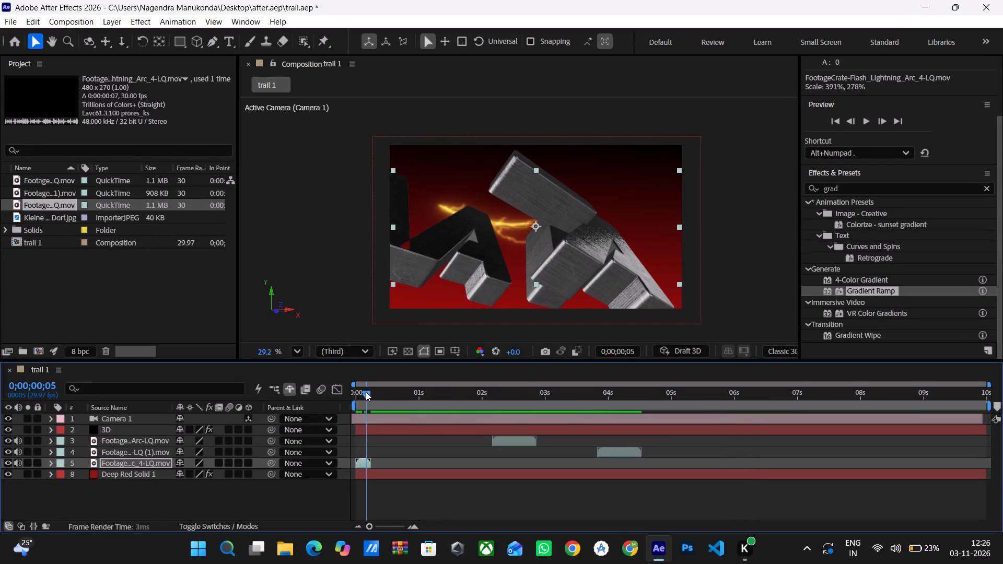
pyautogui.moveTo(366, 392); pyautogui.dragTo(357, 398)
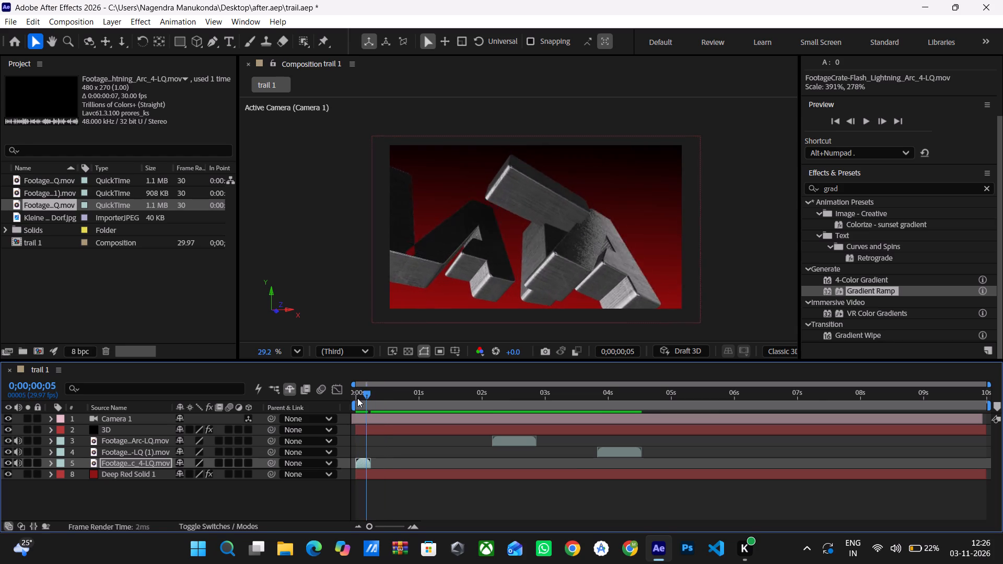
pyautogui.moveTo(357, 398); pyautogui.dragTo(378, 397)
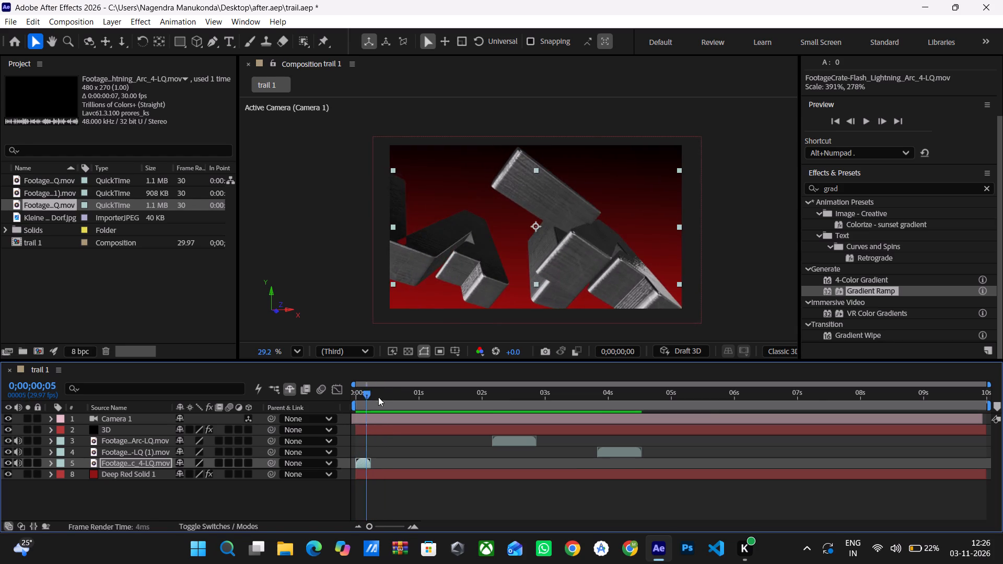
pyautogui.moveTo(378, 397); pyautogui.dragTo(325, 404)
pyautogui.press('space')
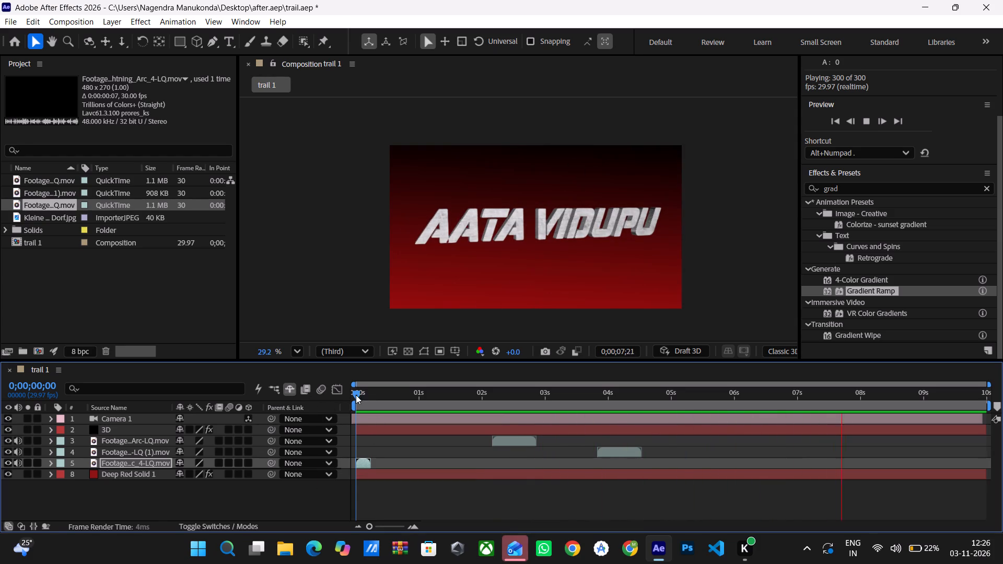
pyautogui.moveTo(356, 394); pyautogui.dragTo(331, 398)
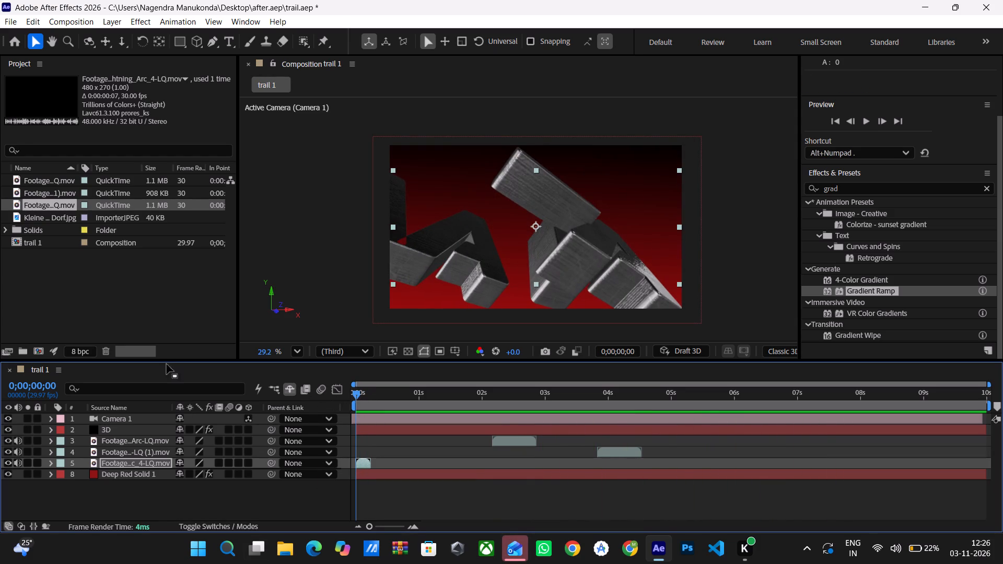
# Import the money PNG file from Downloads into the project as footage.
pyautogui.rightClick(124, 269)
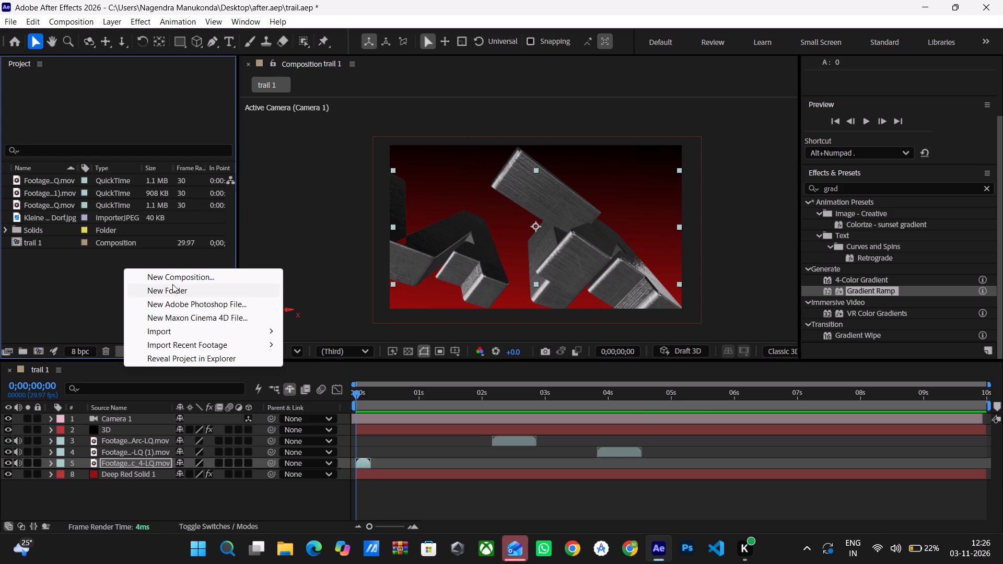
pyautogui.rightClick(95, 262)
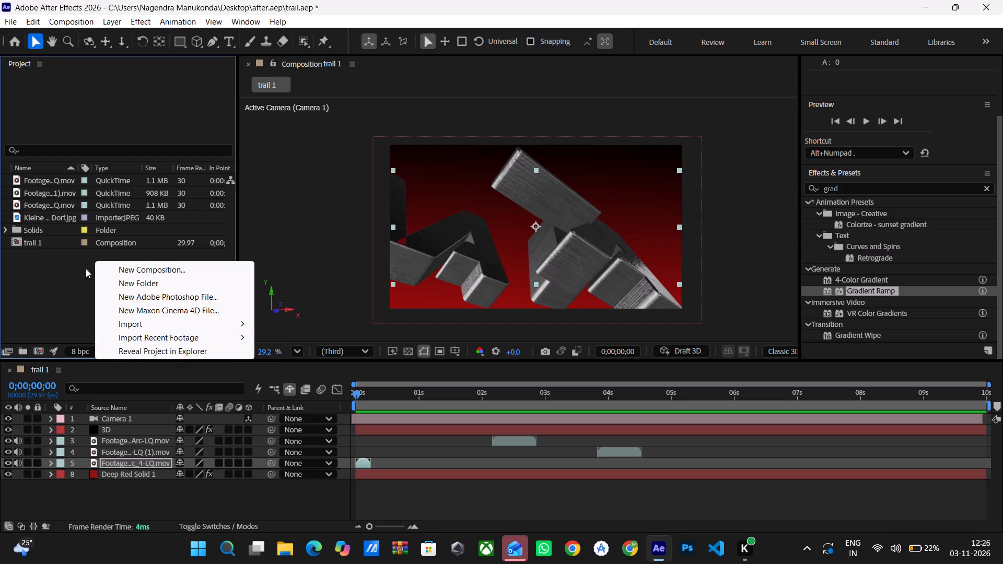
pyautogui.click(146, 326)
pyautogui.click(301, 317)
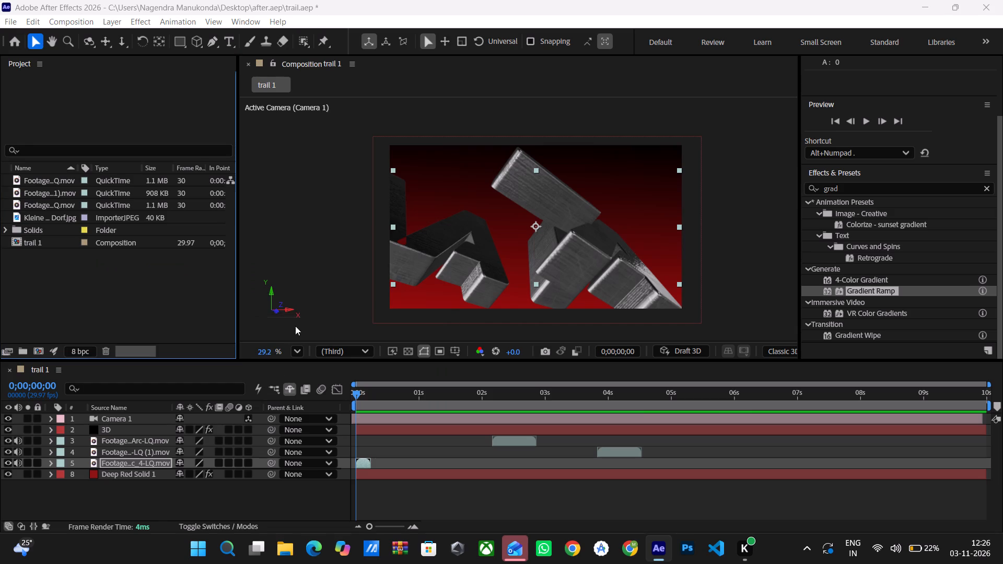
pyautogui.scroll(-3, 138, 257)
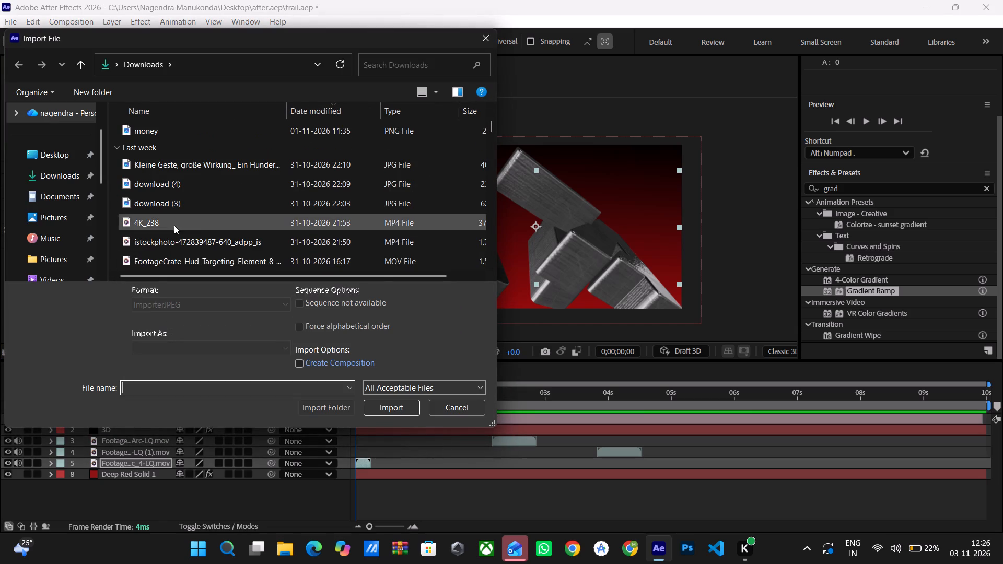
pyautogui.scroll(1, 173, 220)
pyautogui.click(171, 181)
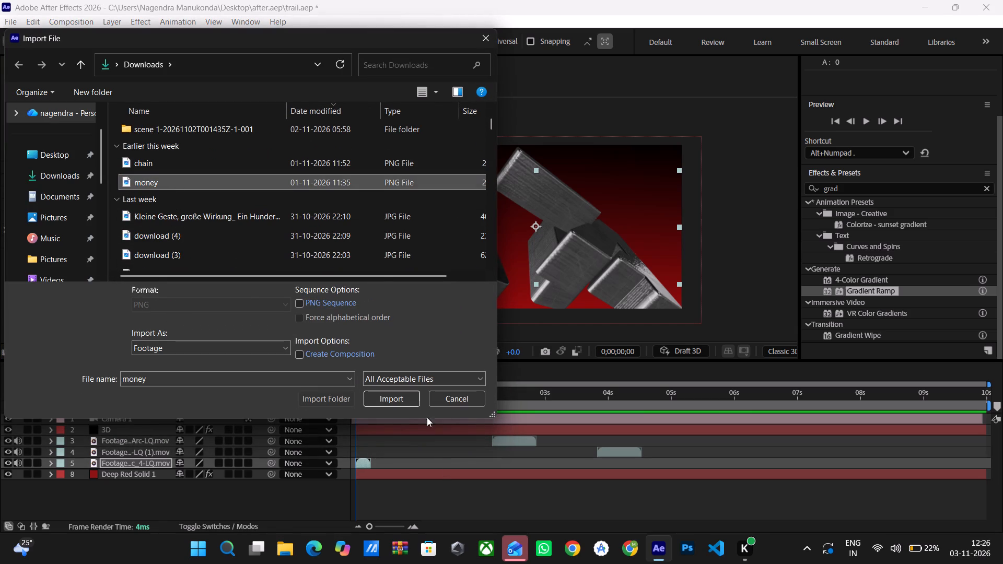
pyautogui.click(404, 394)
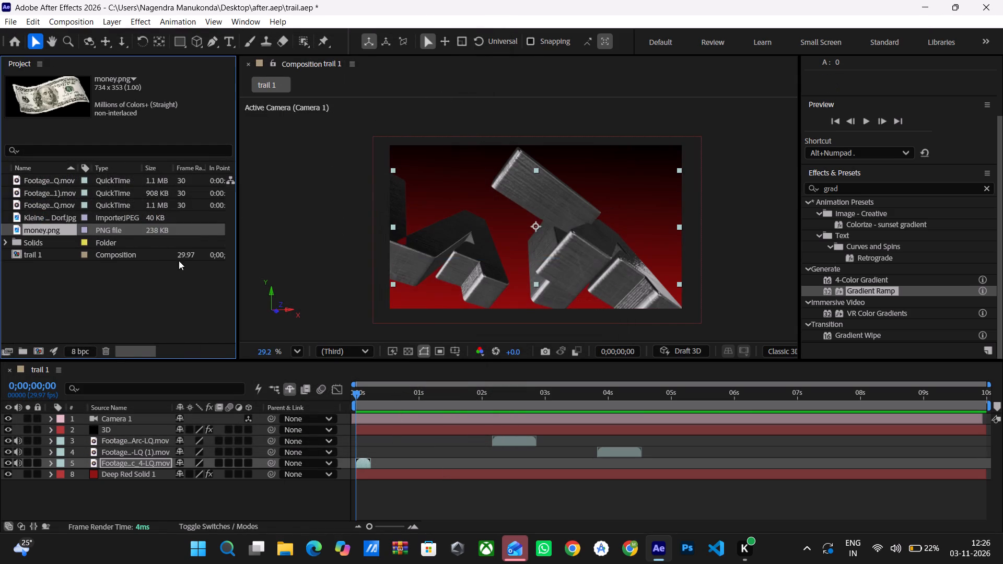
# Add money.png to the trail 1 timeline directly above the Lightning_Arc_4-LQ layer, starting at 0 seconds.
pyautogui.moveTo(125, 227); pyautogui.dragTo(138, 453)
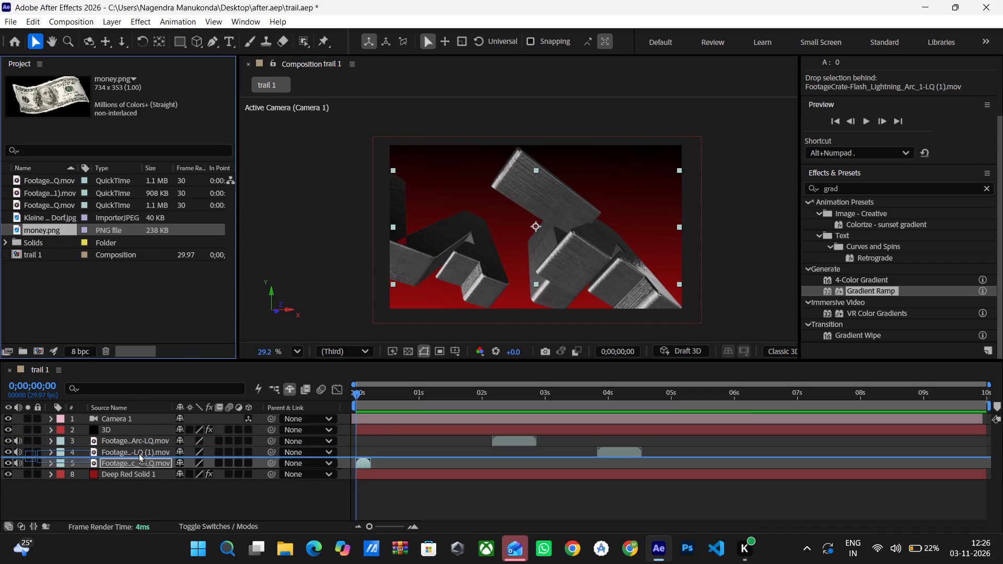
pyautogui.moveTo(138, 453); pyautogui.dragTo(138, 424)
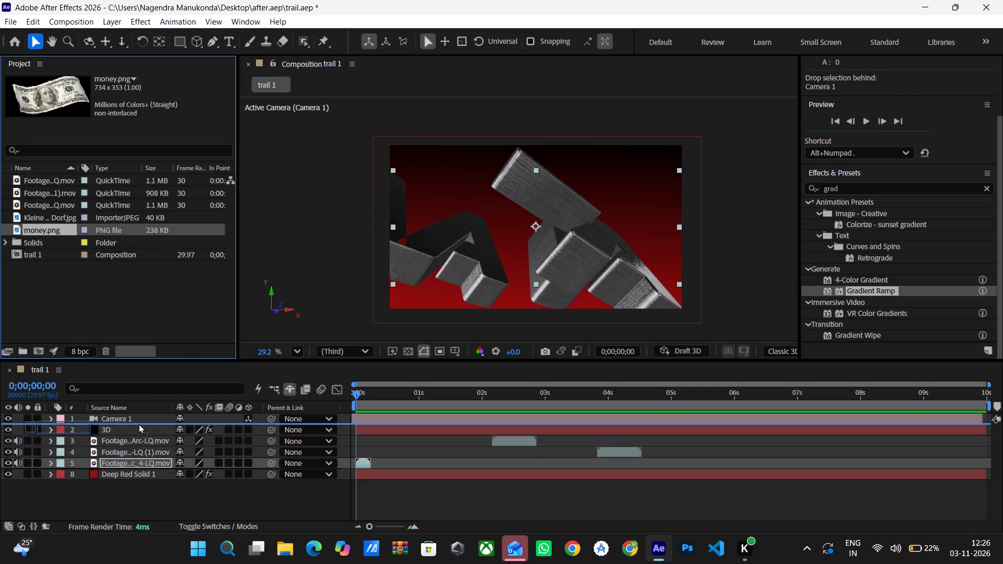
pyautogui.moveTo(138, 424); pyautogui.dragTo(147, 456)
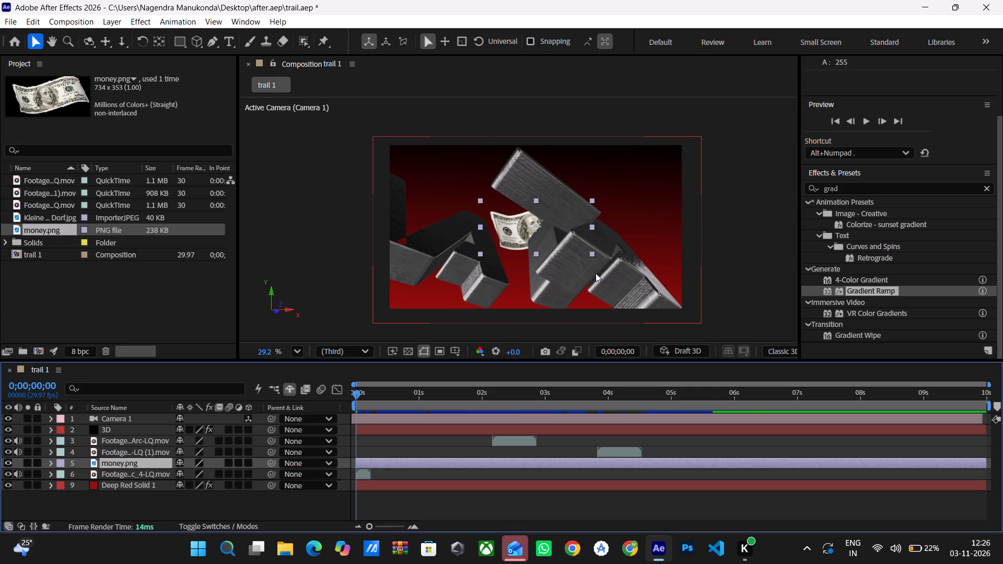
# Scale the money image to about 49% by 59% and place it in the frame's upper-left area, at about 257, 259.
pyautogui.moveTo(592, 254); pyautogui.dragTo(568, 242)
pyautogui.moveTo(553, 219); pyautogui.dragTo(441, 175)
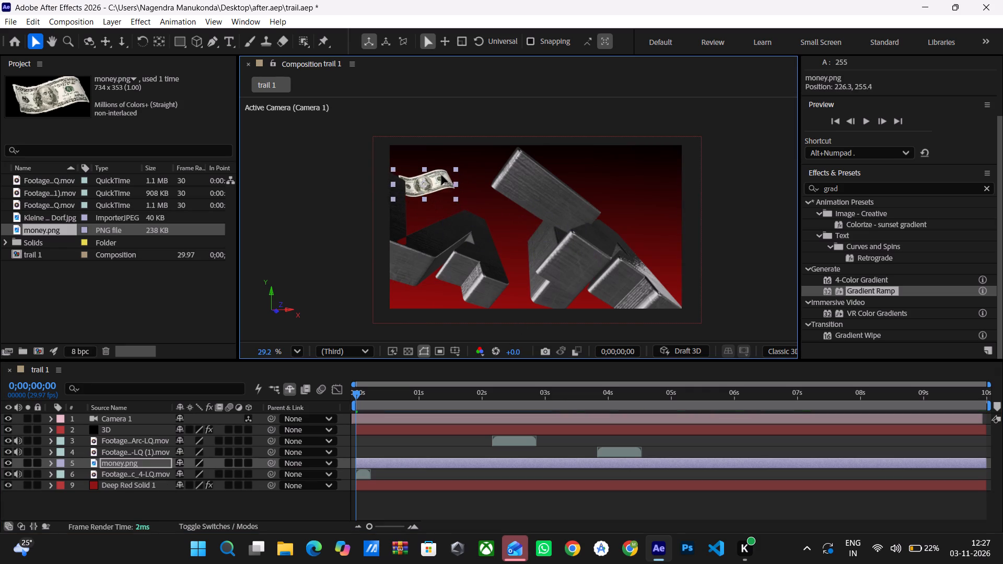
pyautogui.moveTo(441, 175); pyautogui.dragTo(446, 176)
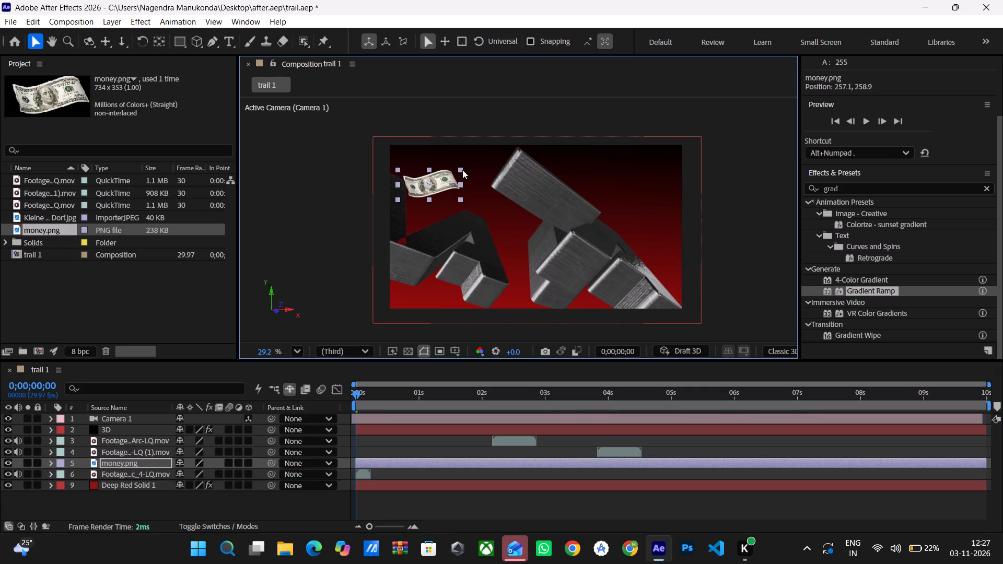
pyautogui.click(461, 168)
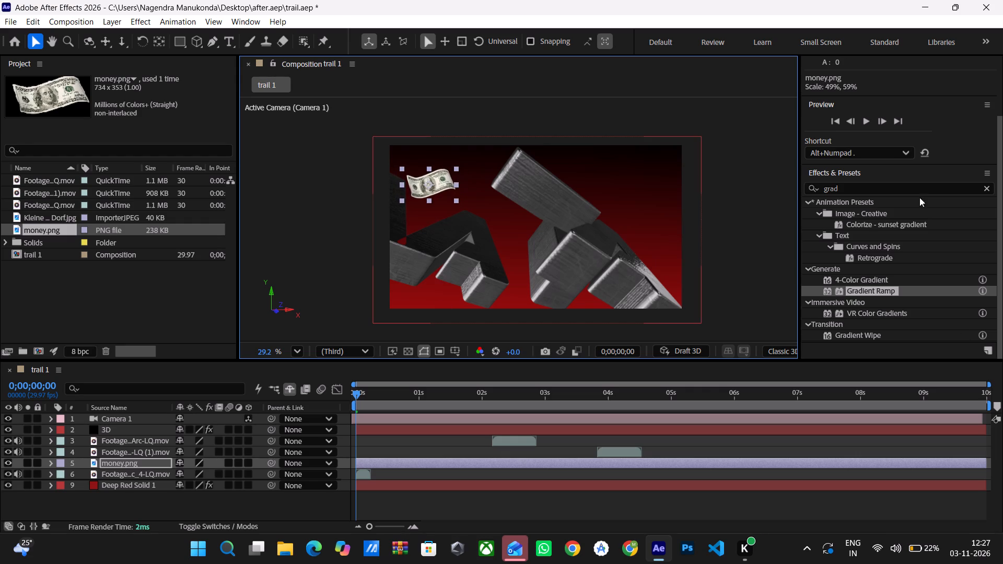
# Search the effects for "cc part" and apply CC Particle World to the money.png layer.
pyautogui.doubleClick(908, 191)
pyautogui.press('BackSpace')
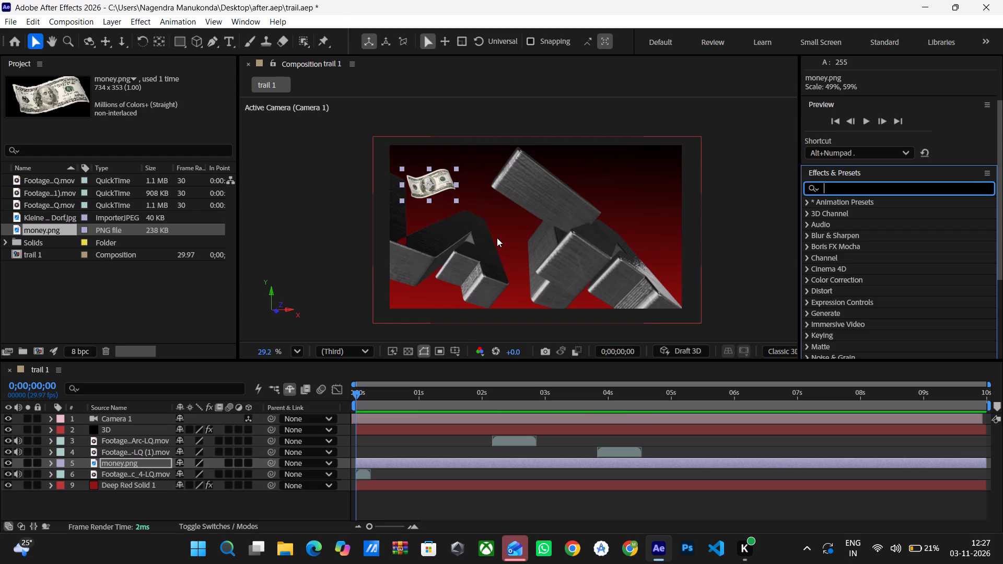
pyautogui.click(807, 205)
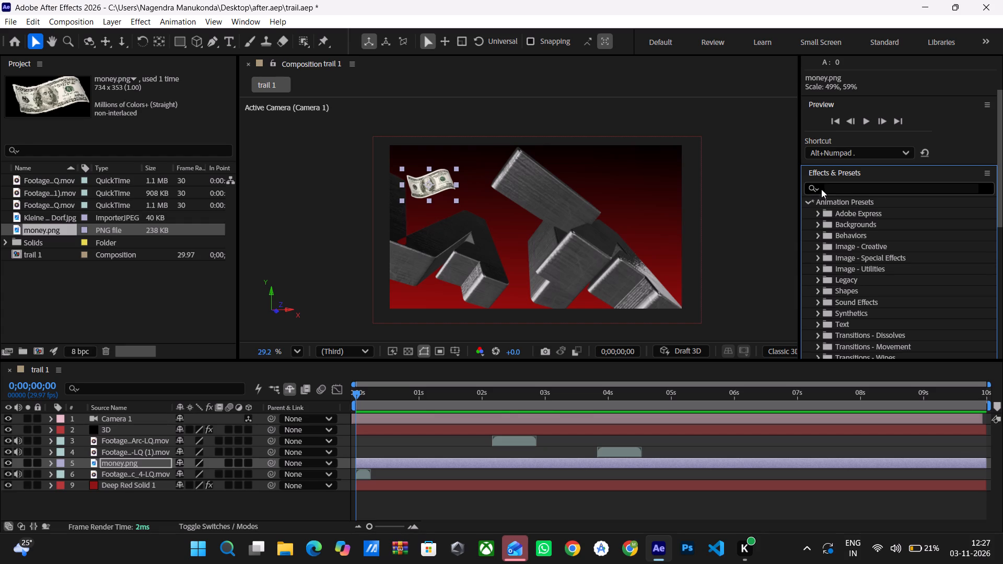
pyautogui.click(821, 189)
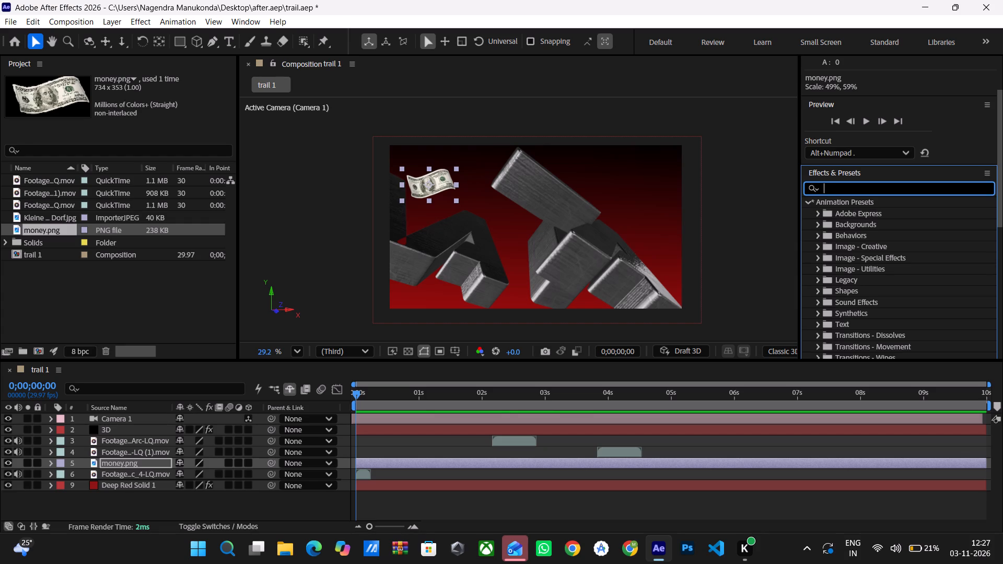
pyautogui.press('c')
pyautogui.press('c')
pyautogui.press('space')
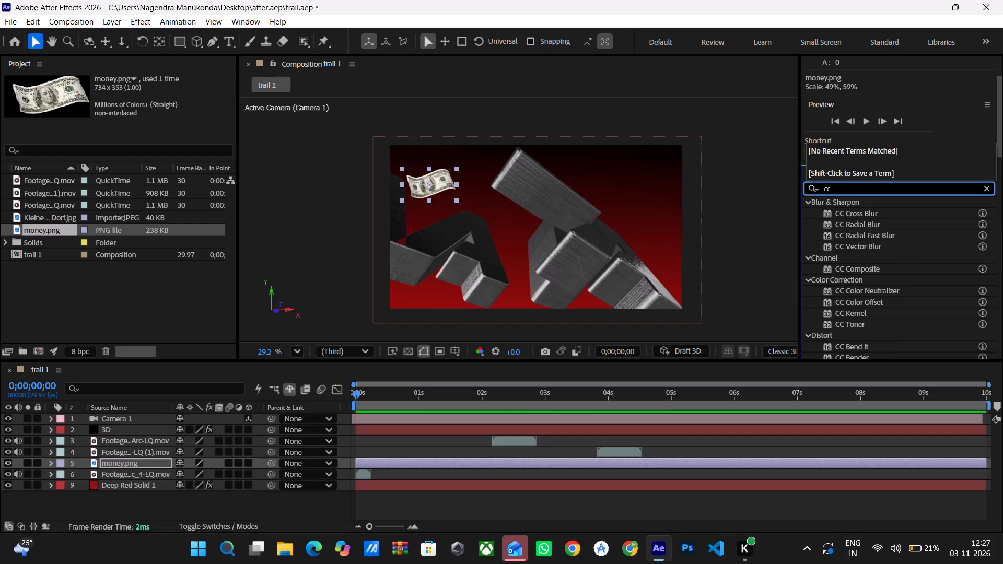
pyautogui.press('p')
pyautogui.write('ari')
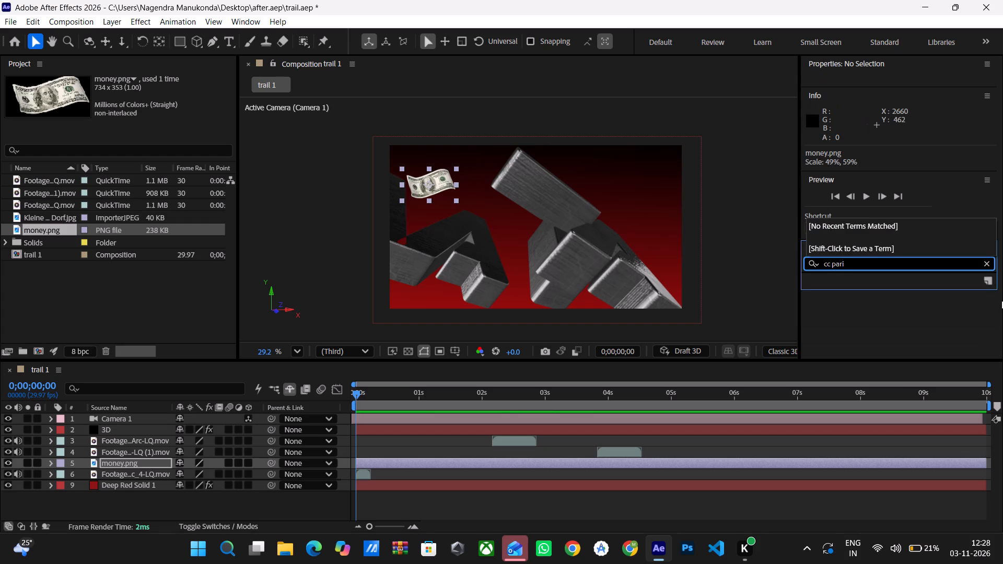
pyautogui.press('BackSpace')
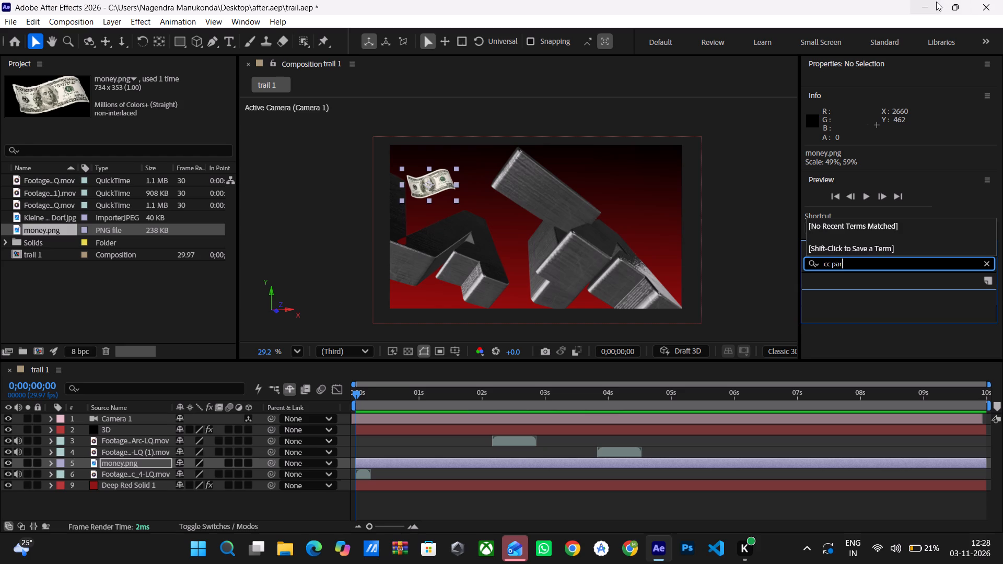
pyautogui.press('t')
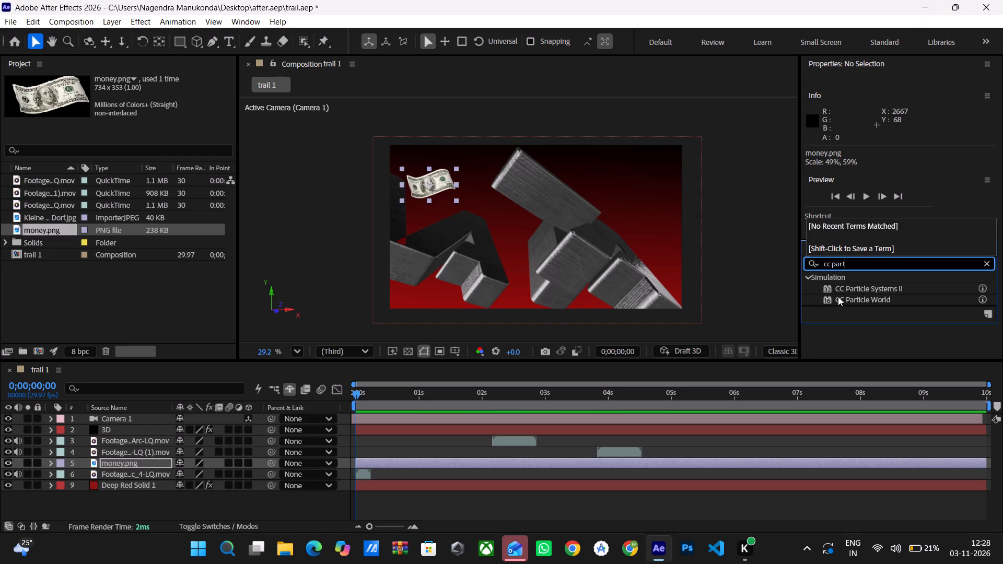
pyautogui.moveTo(859, 300); pyautogui.dragTo(836, 299)
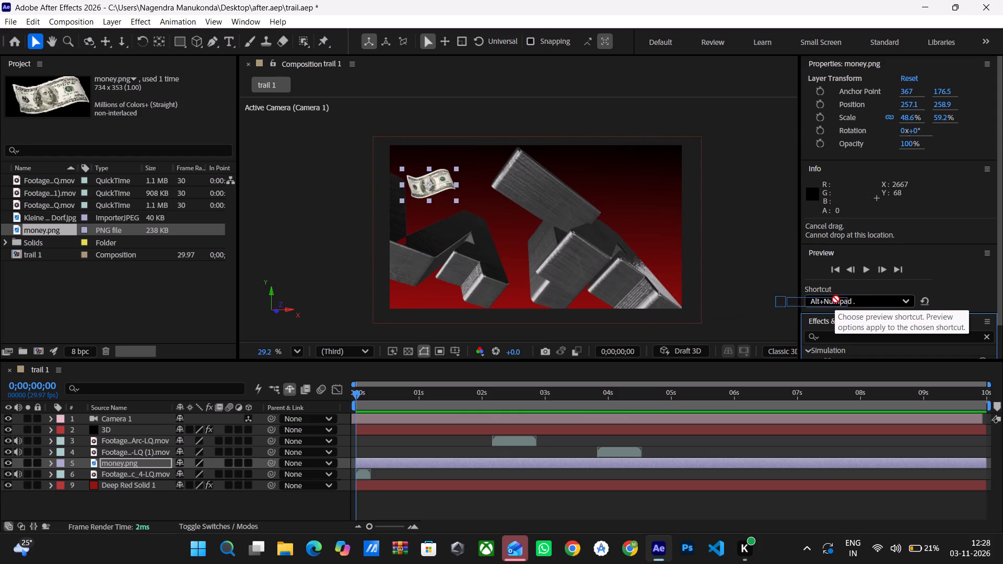
pyautogui.moveTo(836, 299); pyautogui.dragTo(871, 303)
pyautogui.scroll(-3, 876, 283)
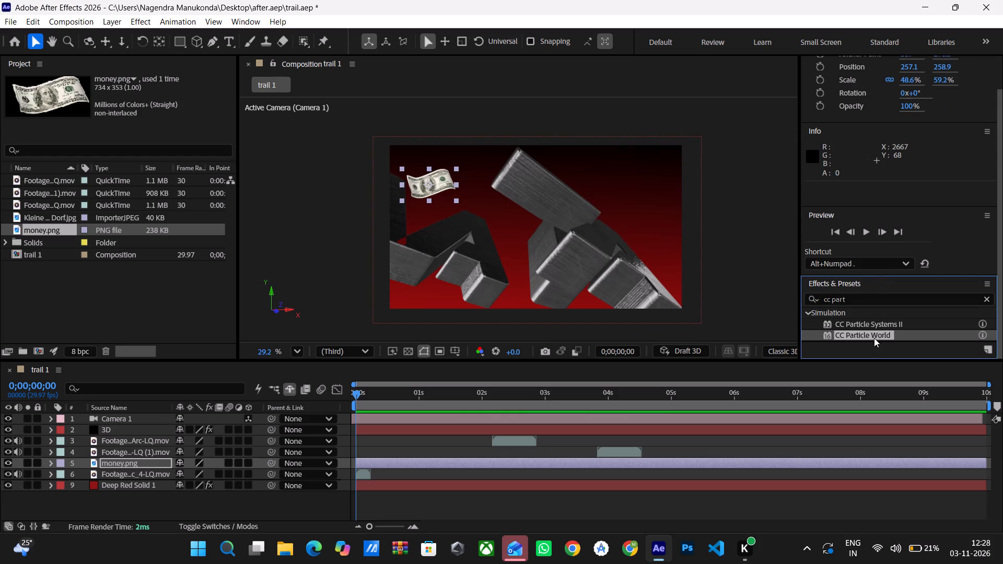
pyautogui.moveTo(871, 331); pyautogui.dragTo(247, 455)
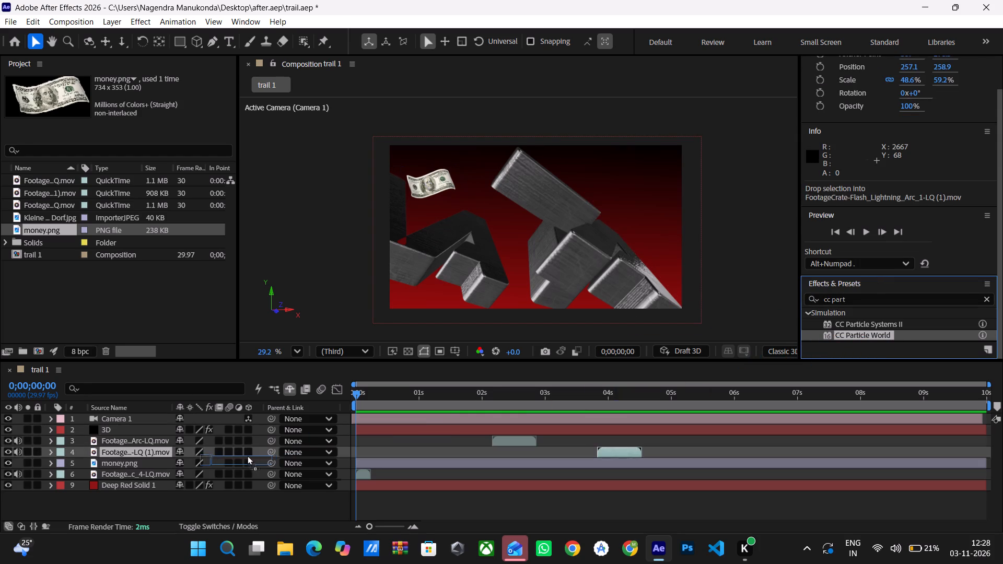
pyautogui.moveTo(247, 455); pyautogui.dragTo(214, 461)
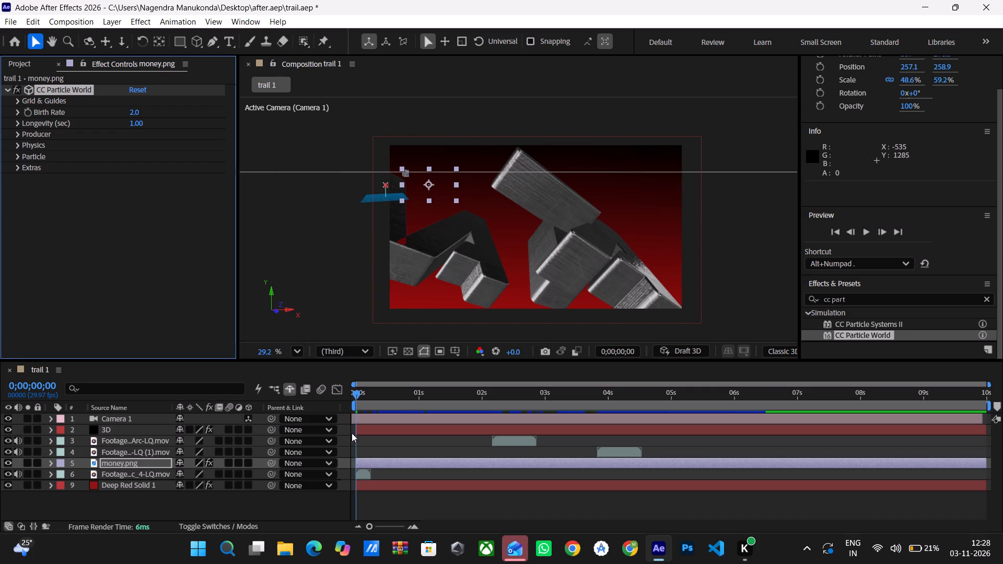
# Shift the Lightning_Arc_4-LQ clip along the timeline to start at about 1.2 seconds.
pyautogui.moveTo(362, 474); pyautogui.dragTo(398, 475)
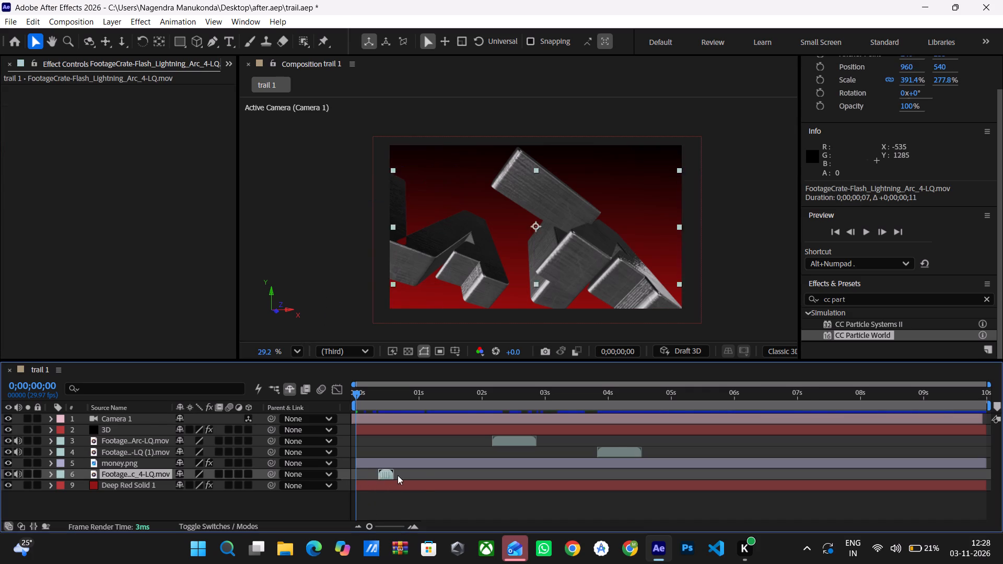
pyautogui.moveTo(398, 475); pyautogui.dragTo(437, 476)
pyautogui.moveTo(437, 475); pyautogui.dragTo(430, 476)
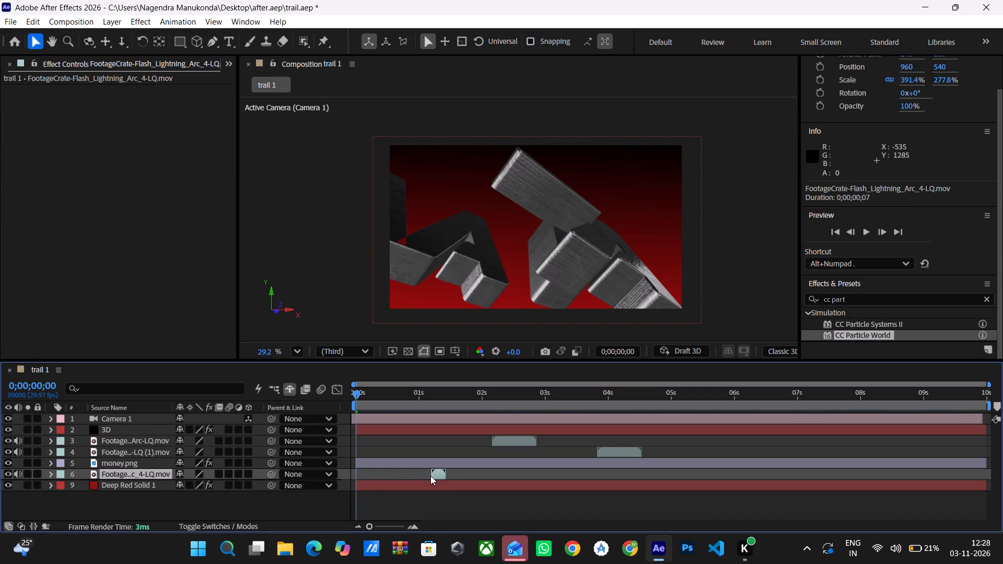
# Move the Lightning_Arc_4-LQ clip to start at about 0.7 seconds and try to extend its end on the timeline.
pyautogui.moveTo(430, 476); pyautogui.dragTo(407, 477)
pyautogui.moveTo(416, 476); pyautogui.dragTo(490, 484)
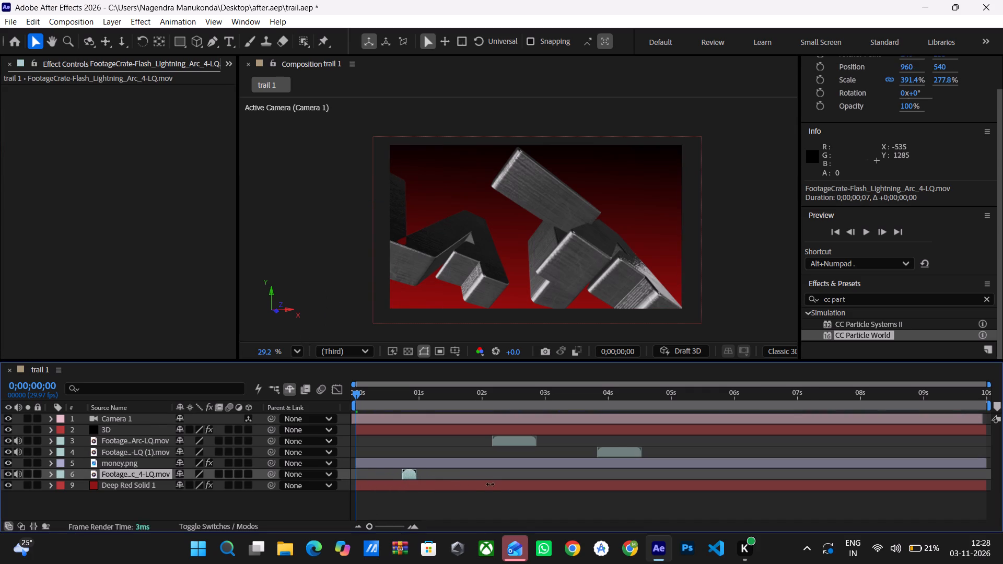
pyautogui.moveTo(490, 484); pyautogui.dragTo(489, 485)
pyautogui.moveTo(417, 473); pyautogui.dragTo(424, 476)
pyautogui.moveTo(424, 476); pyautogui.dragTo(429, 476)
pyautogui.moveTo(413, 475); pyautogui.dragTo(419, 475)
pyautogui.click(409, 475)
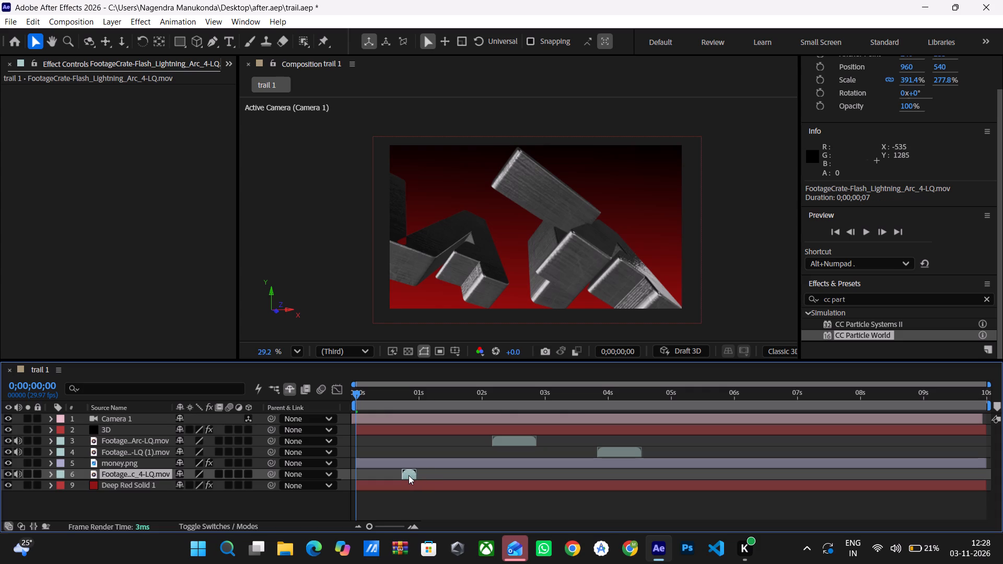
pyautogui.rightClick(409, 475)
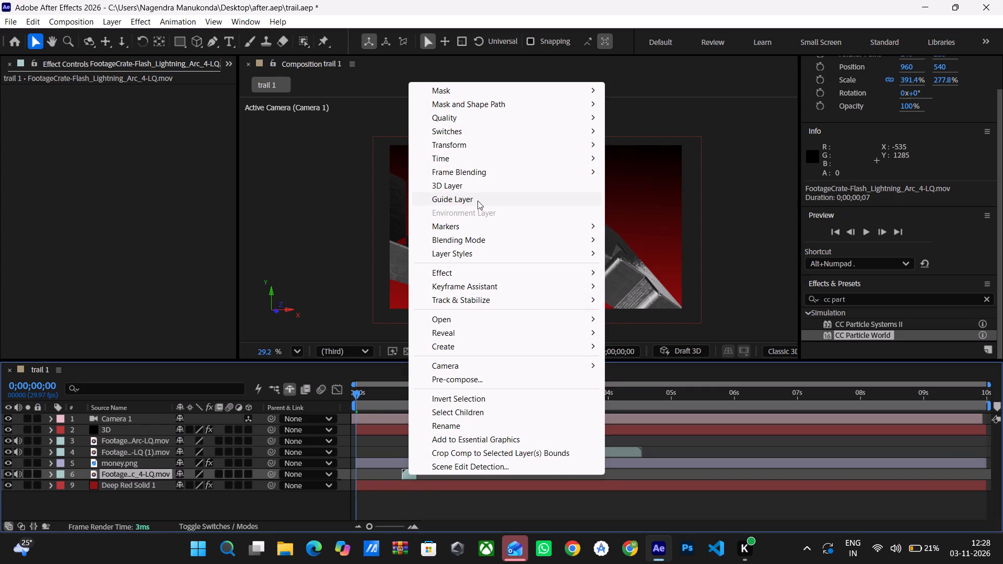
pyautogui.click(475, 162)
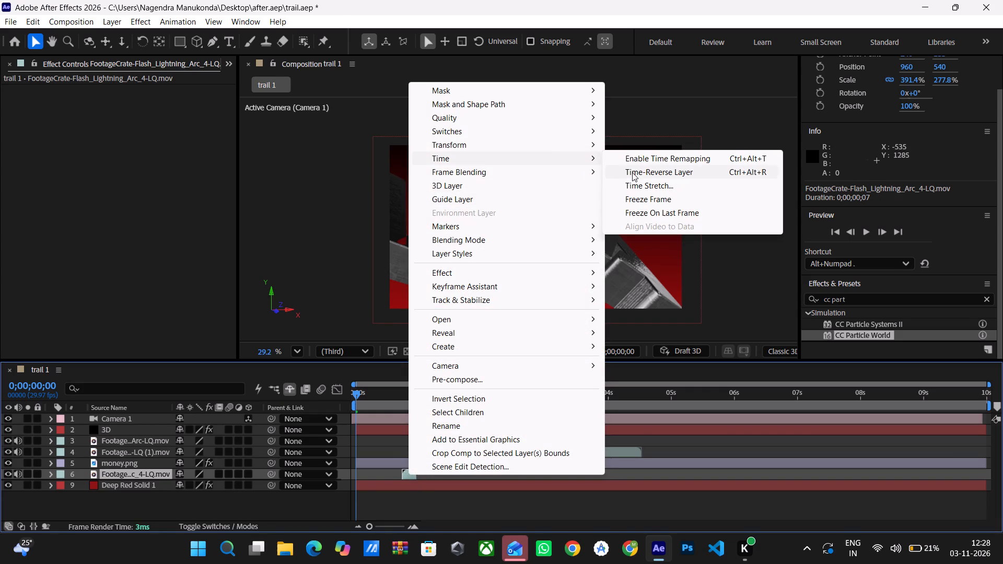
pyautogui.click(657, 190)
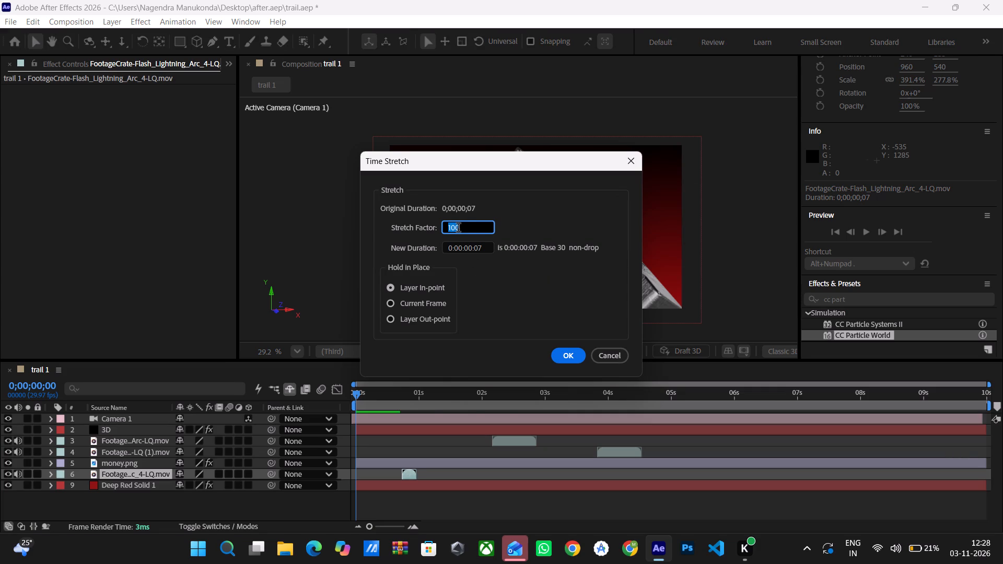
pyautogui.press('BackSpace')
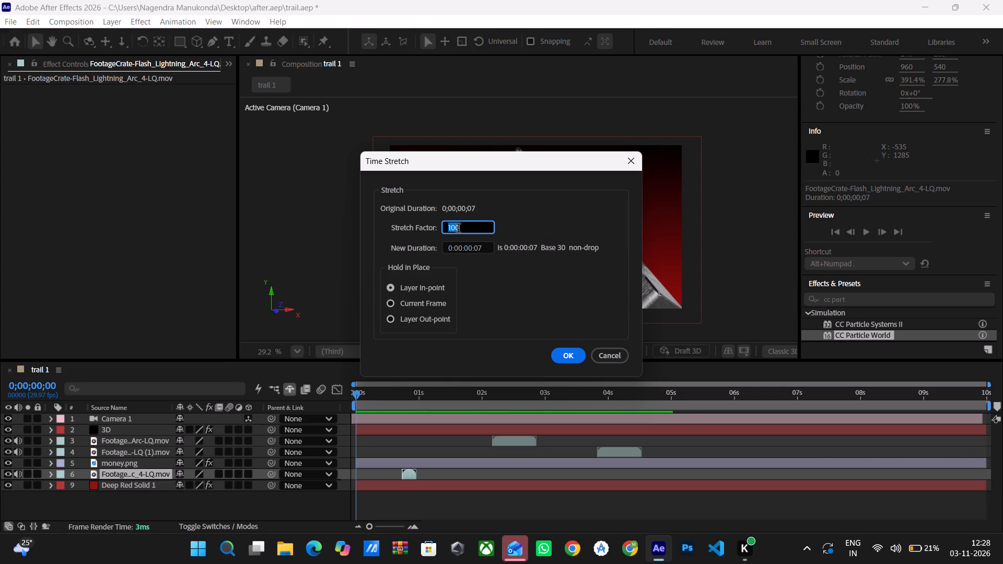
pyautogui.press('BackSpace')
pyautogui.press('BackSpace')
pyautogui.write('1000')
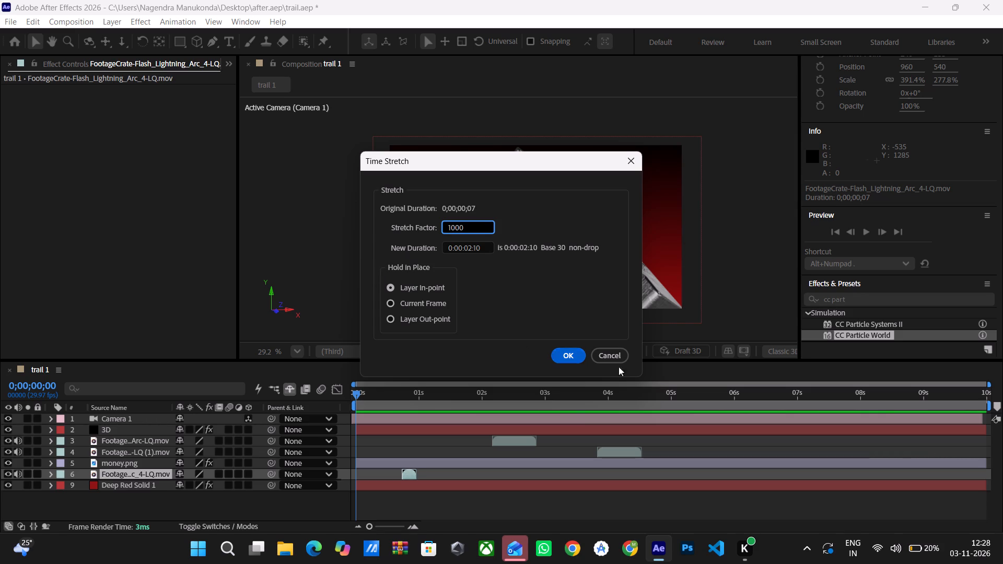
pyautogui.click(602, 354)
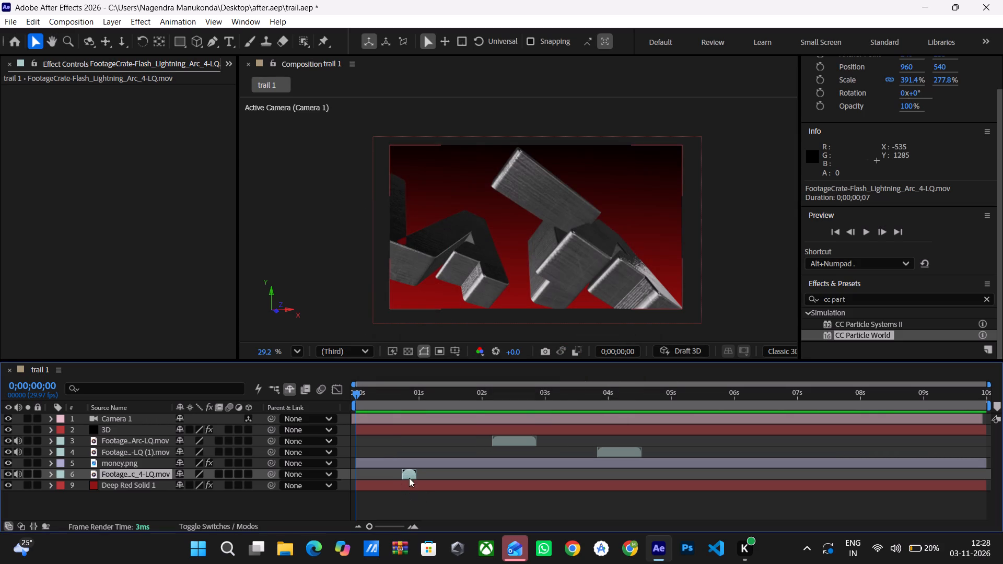
# Try to lengthen the Lightning_Arc_4-LQ clip by its edges, and move it to start at about 0.3 seconds.
pyautogui.moveTo(417, 473); pyautogui.dragTo(458, 475)
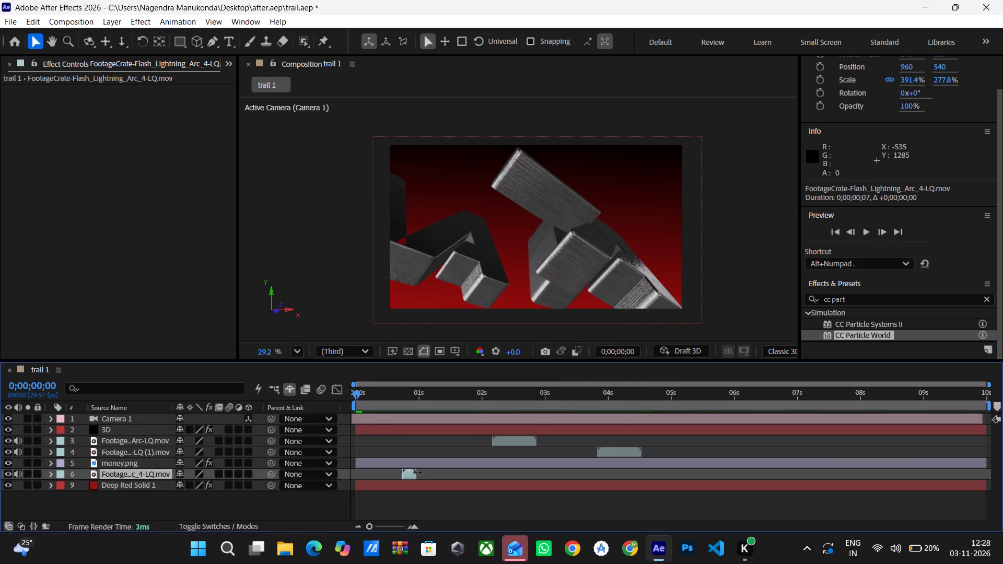
pyautogui.moveTo(403, 475); pyautogui.dragTo(376, 478)
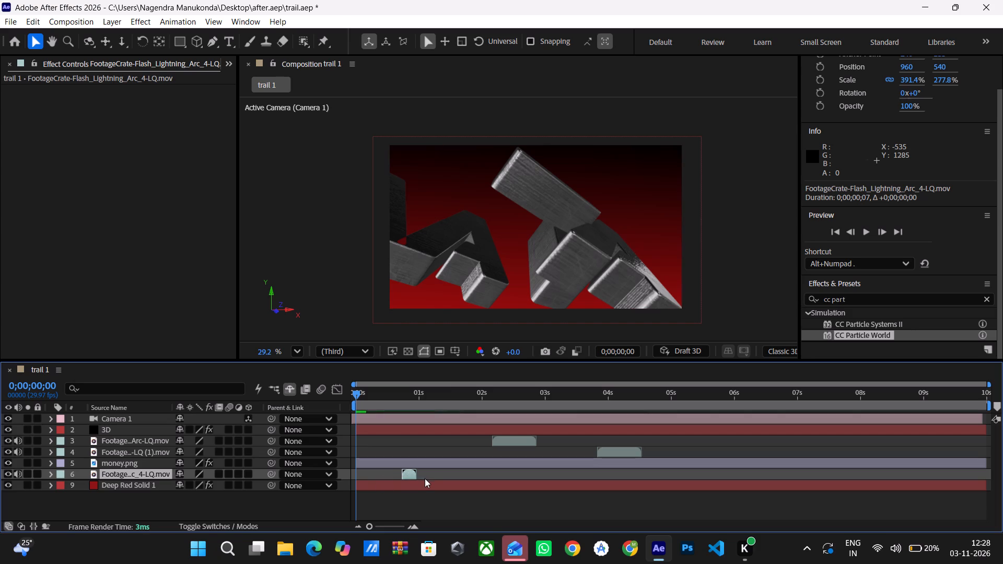
pyautogui.moveTo(408, 474); pyautogui.dragTo(381, 480)
# Select the money.png layer and scrub the composition to about 4.5 seconds and back to the start to check the animation.
pyautogui.click(156, 463)
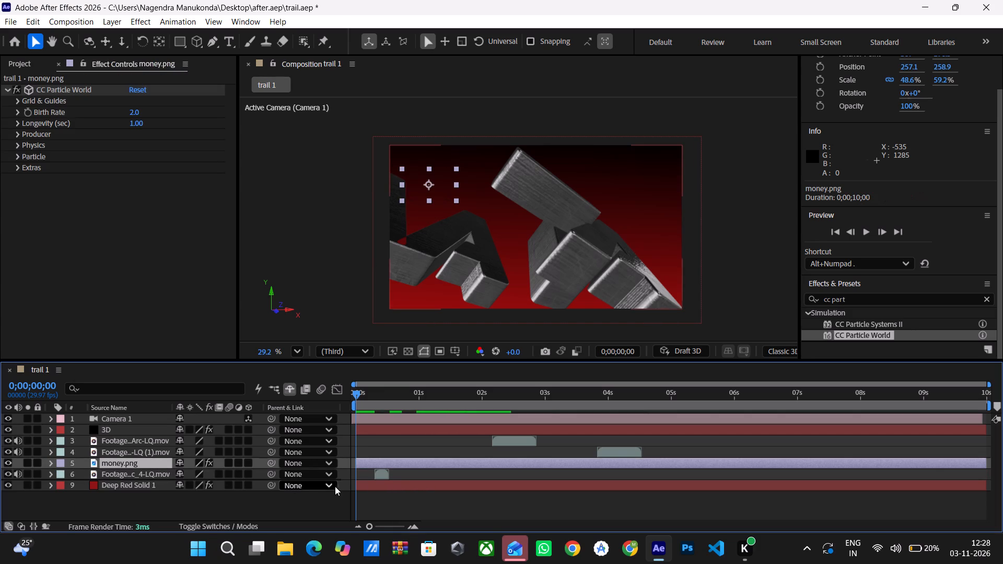
pyautogui.moveTo(355, 394); pyautogui.dragTo(642, 390)
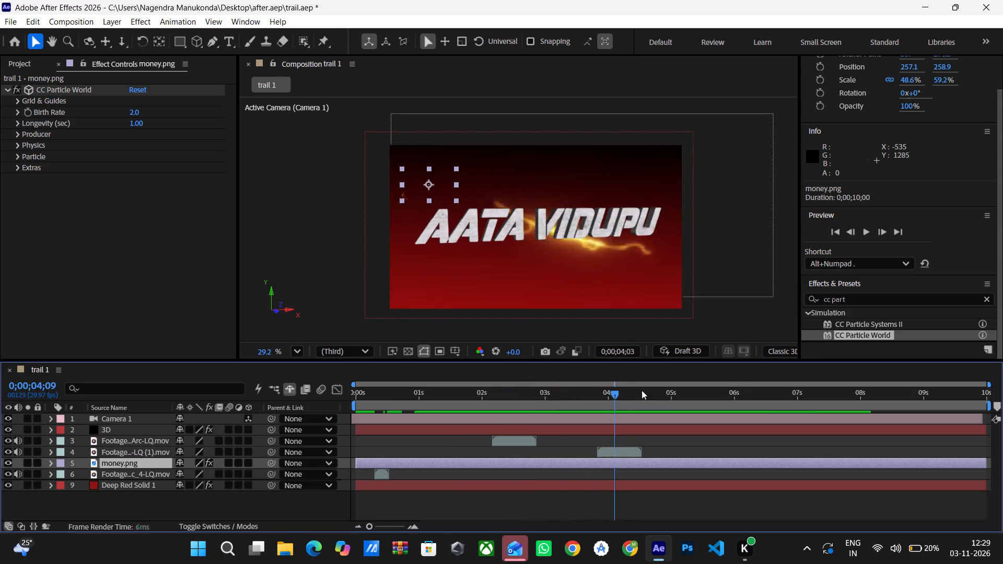
pyautogui.moveTo(642, 390); pyautogui.dragTo(268, 453)
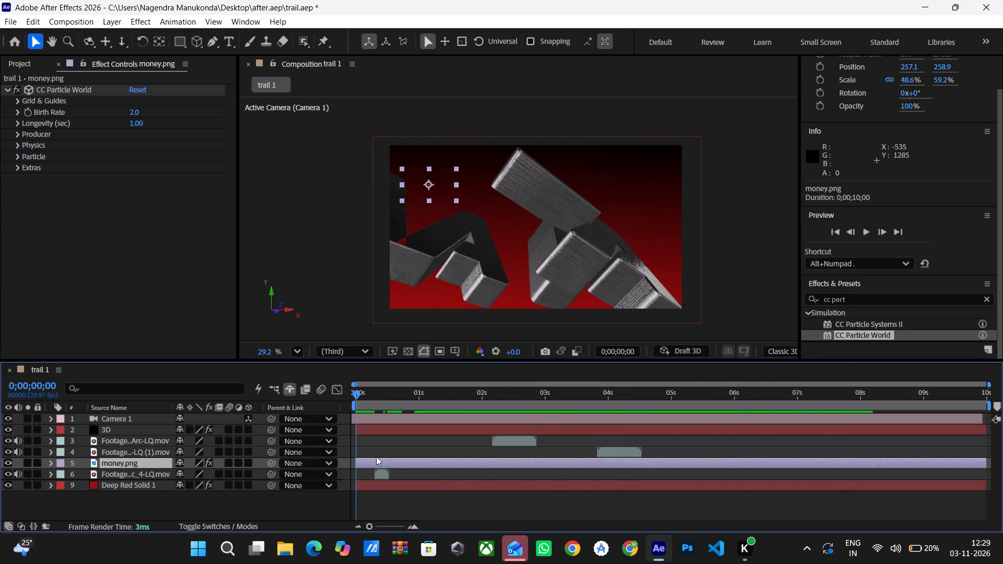
pyautogui.click(380, 463)
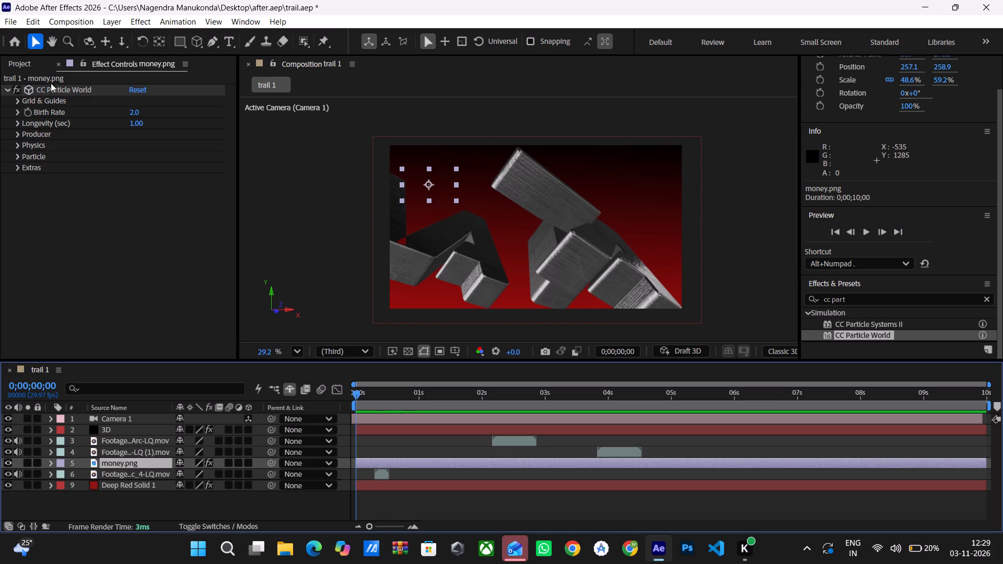
# Set the Birth Rate of money.png's CC Particle World effect to 1.
pyautogui.click(15, 98)
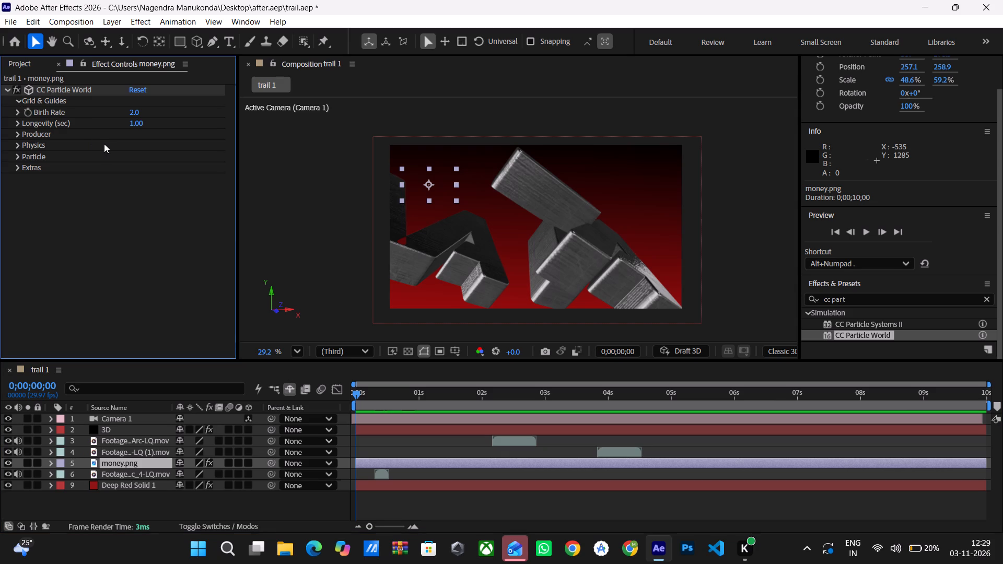
pyautogui.click(20, 102)
pyautogui.click(19, 101)
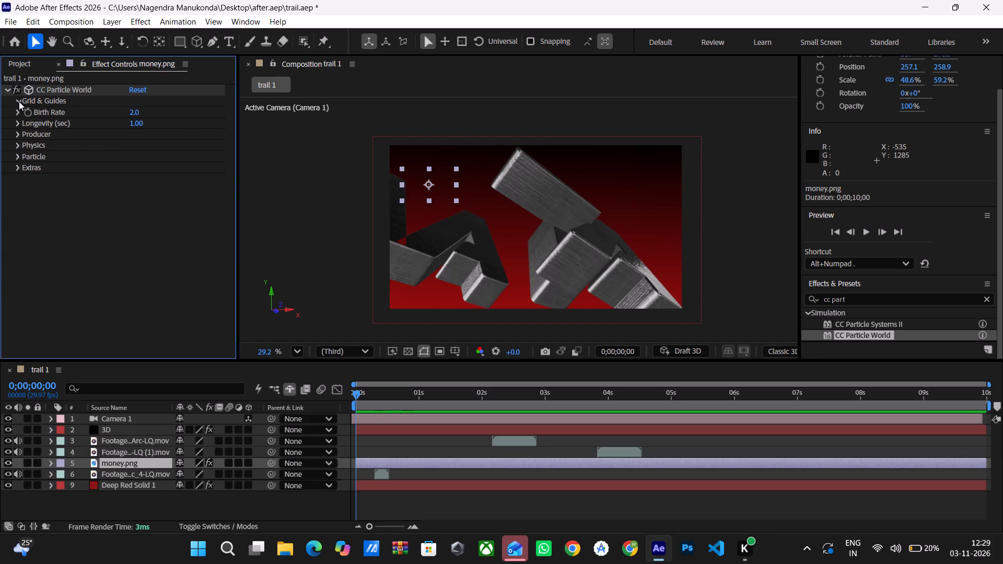
pyautogui.click(19, 101)
pyautogui.click(126, 112)
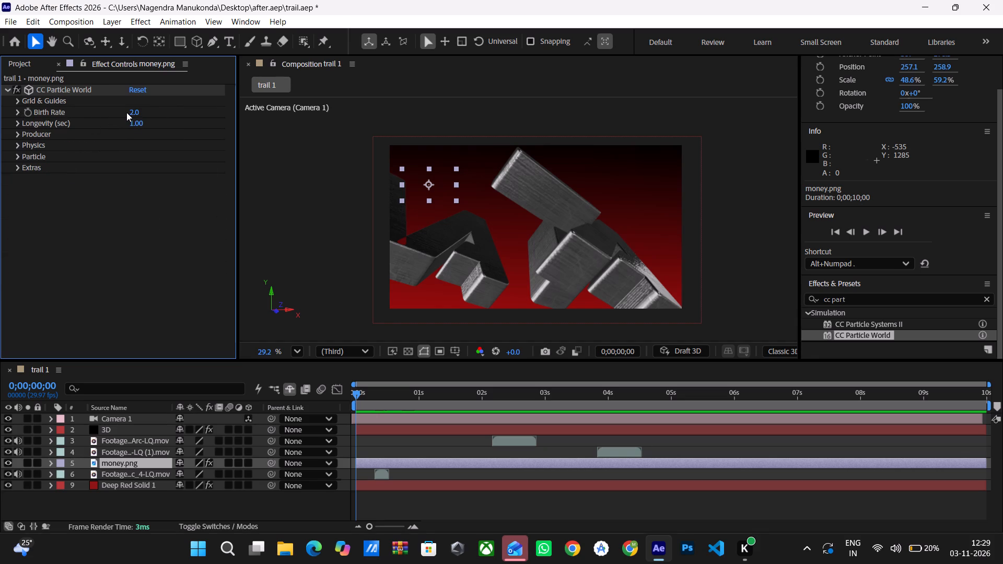
pyautogui.click(134, 113)
pyautogui.press('1')
pyautogui.press('Return')
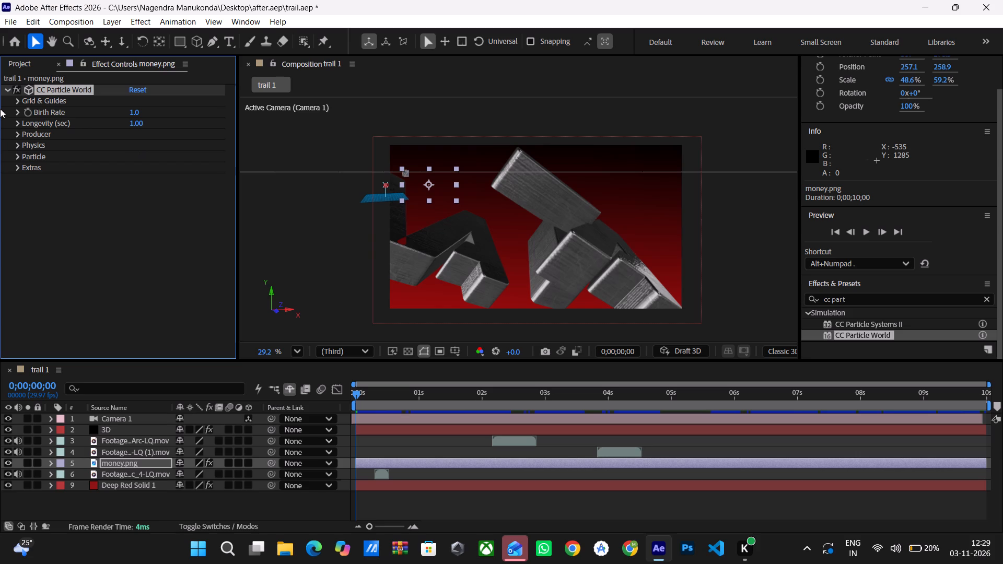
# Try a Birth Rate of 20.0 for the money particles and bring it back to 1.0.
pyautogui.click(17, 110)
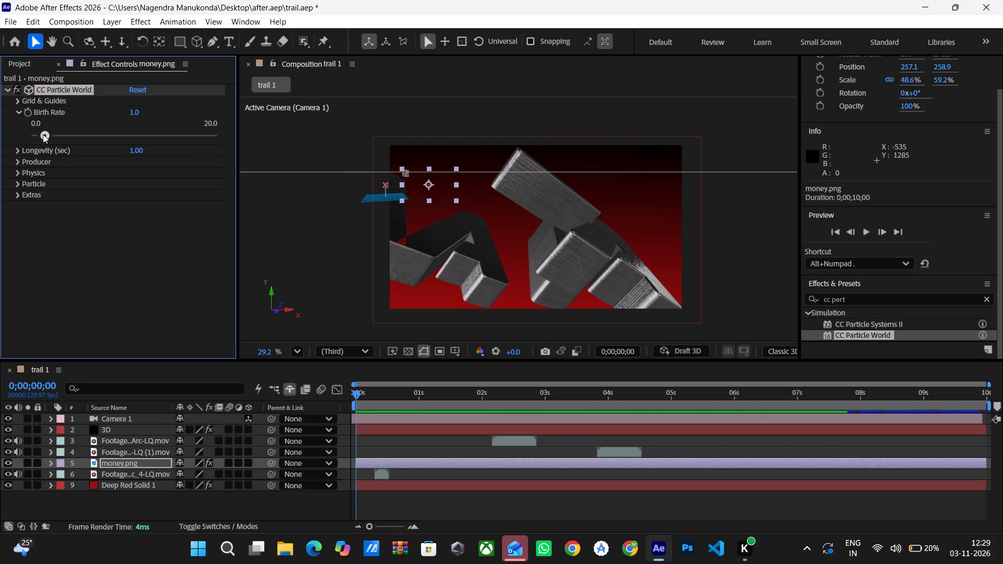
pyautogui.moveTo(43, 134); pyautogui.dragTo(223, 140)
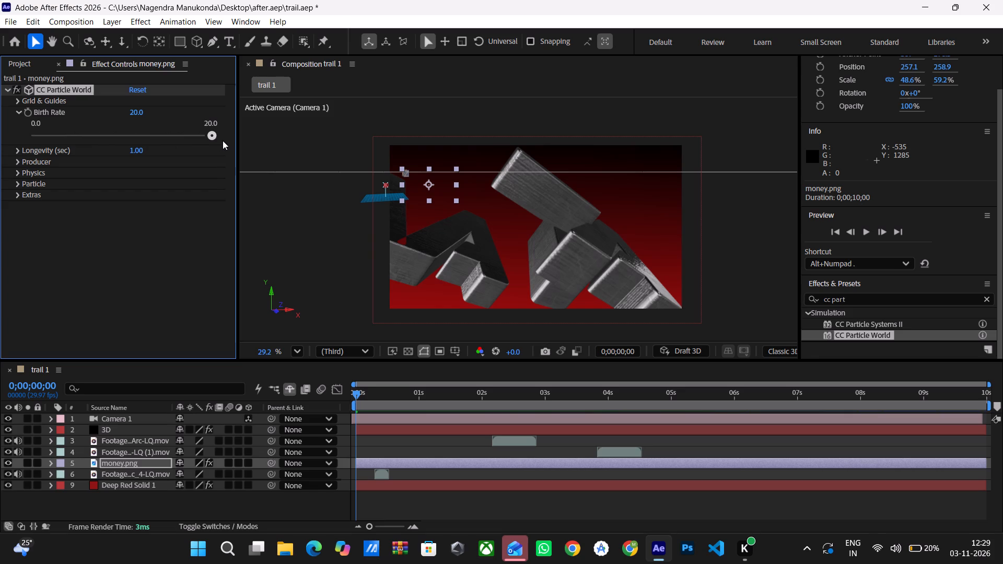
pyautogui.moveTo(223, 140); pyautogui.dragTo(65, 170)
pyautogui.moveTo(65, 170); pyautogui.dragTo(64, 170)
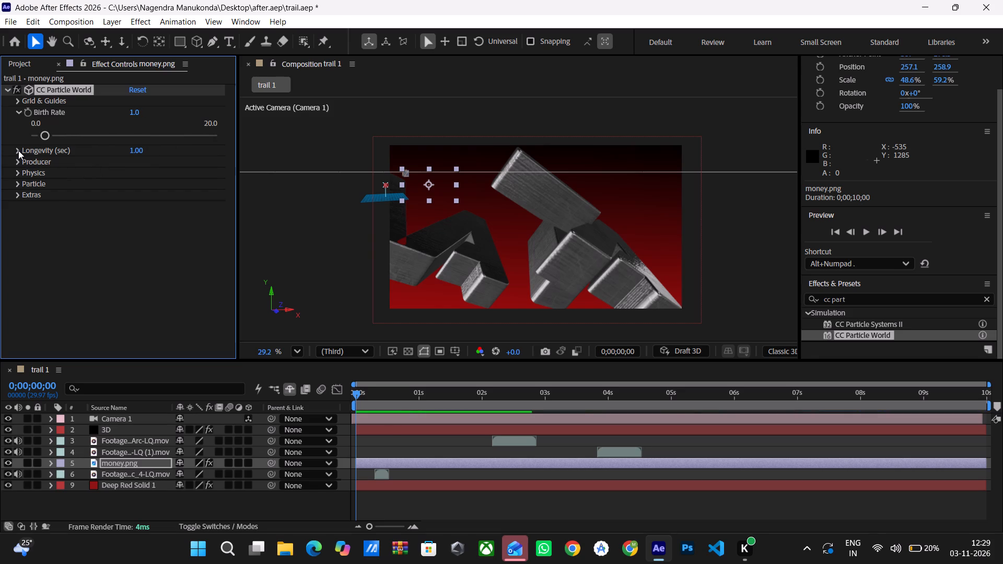
# Raise the Longevity of the money particles to the 4.00-second end of its range.
pyautogui.click(18, 150)
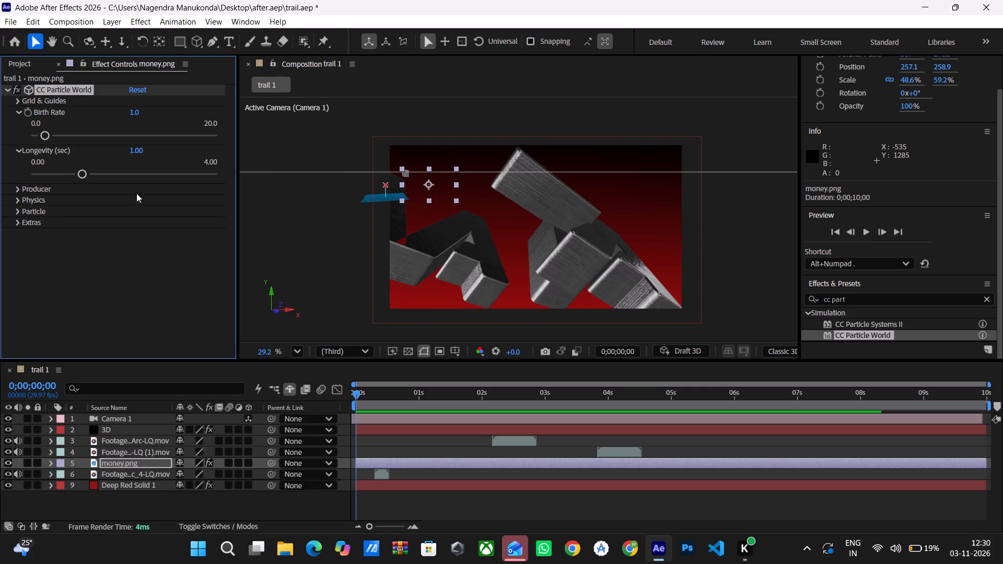
pyautogui.moveTo(85, 176); pyautogui.dragTo(99, 177)
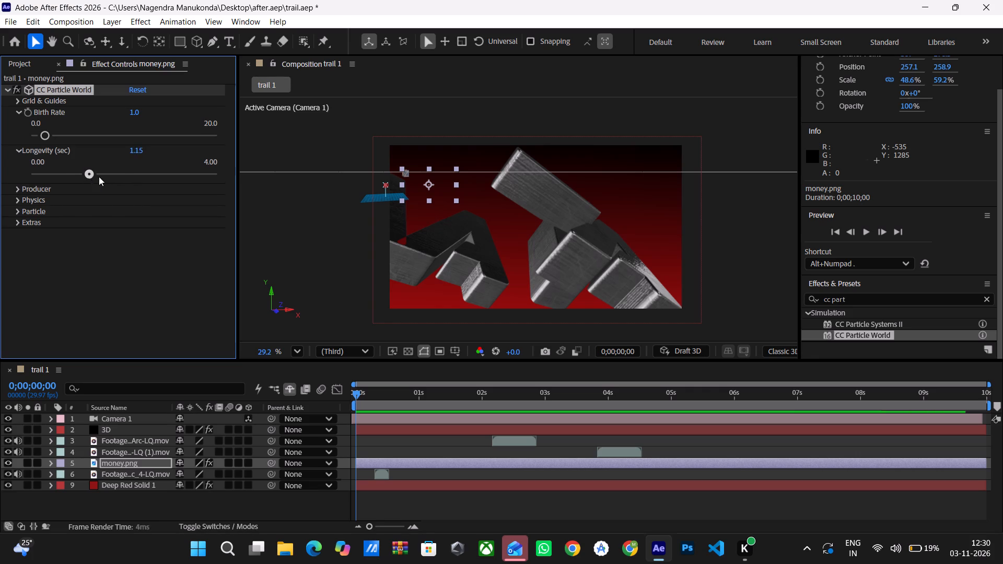
pyautogui.moveTo(99, 177); pyautogui.dragTo(240, 181)
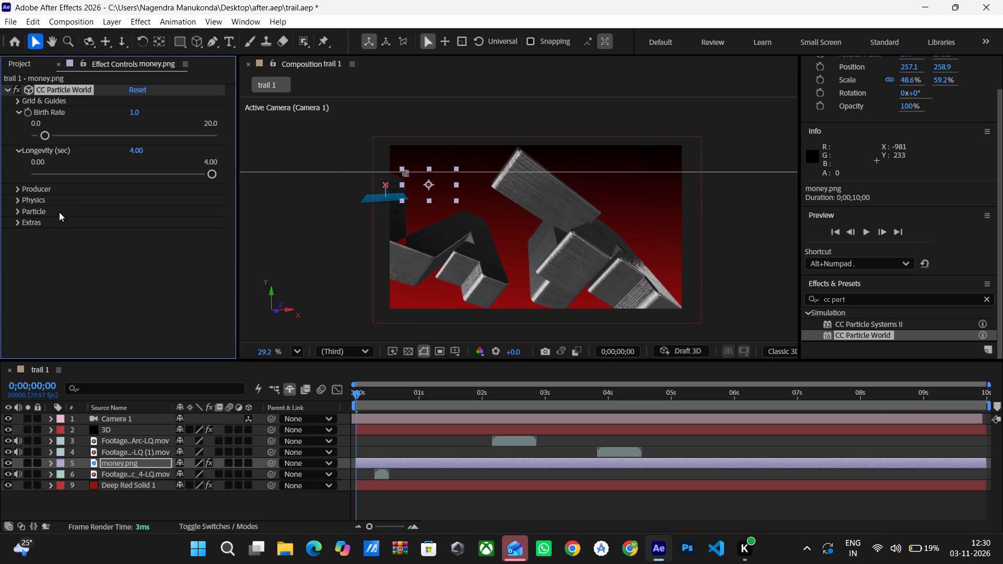
# Set the Producer Position Y of money.png's CC Particle World effect to -1.81.
pyautogui.click(19, 188)
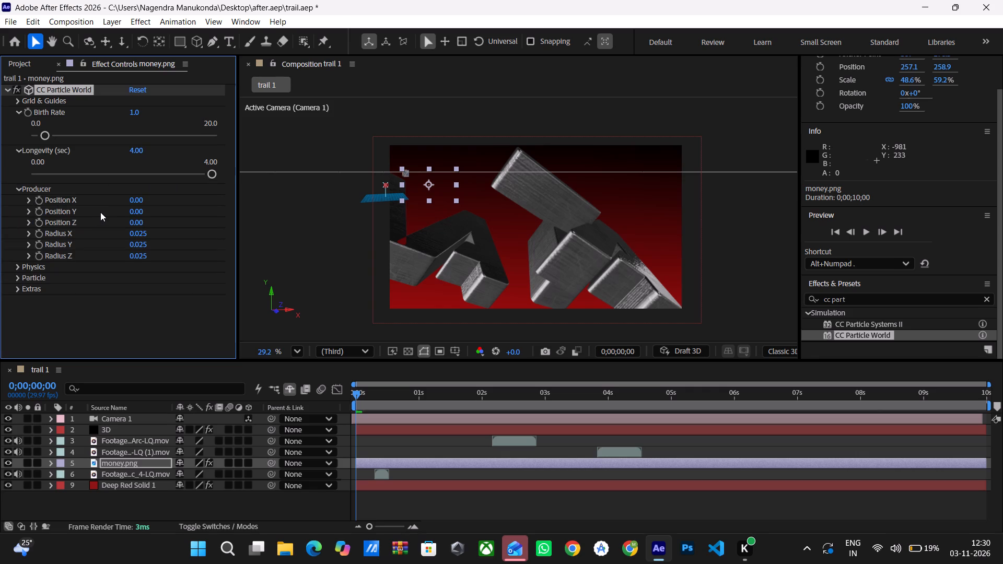
pyautogui.click(134, 210)
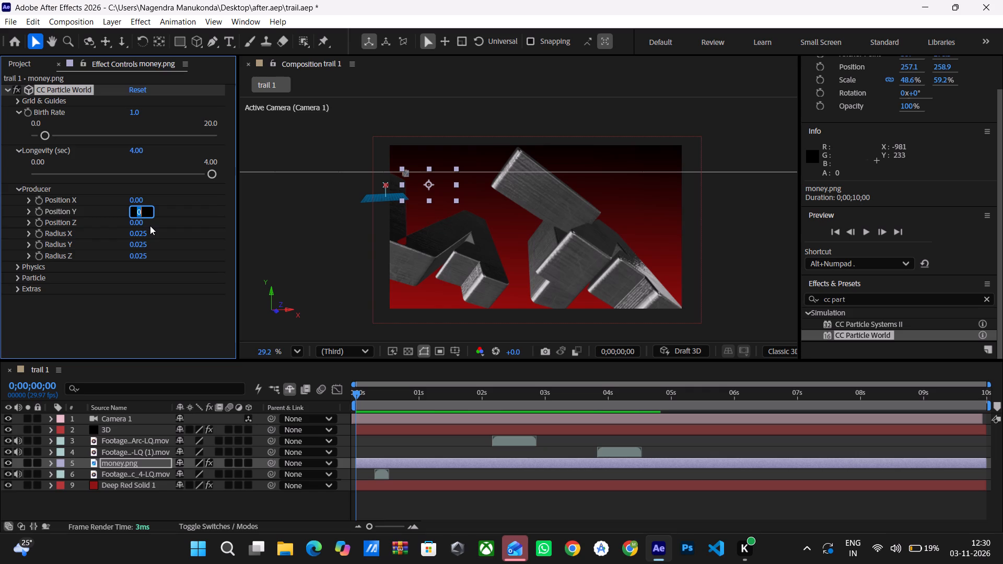
pyautogui.write('-1')
pyautogui.press('.')
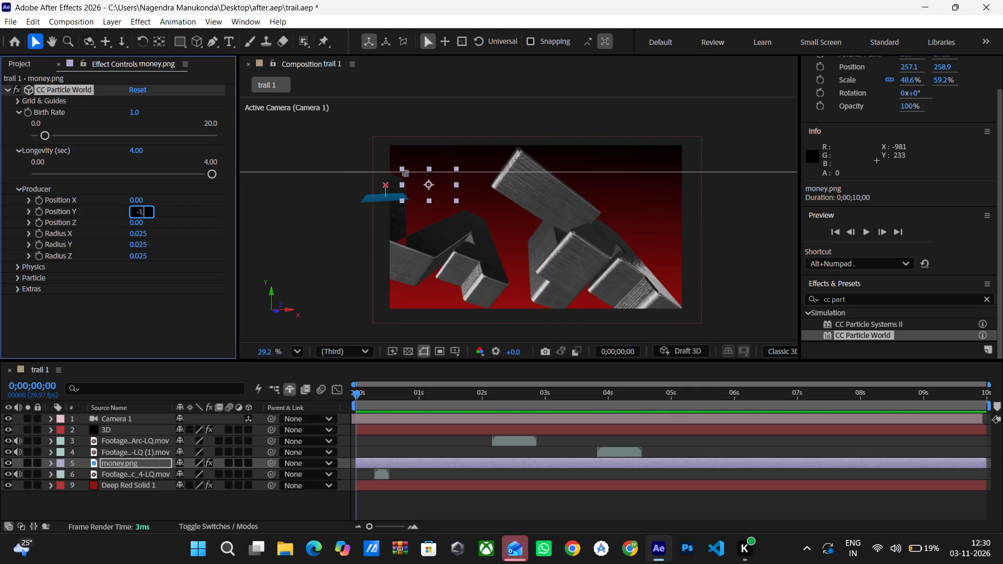
pyautogui.press('8')
pyautogui.press('1')
pyautogui.click(144, 286)
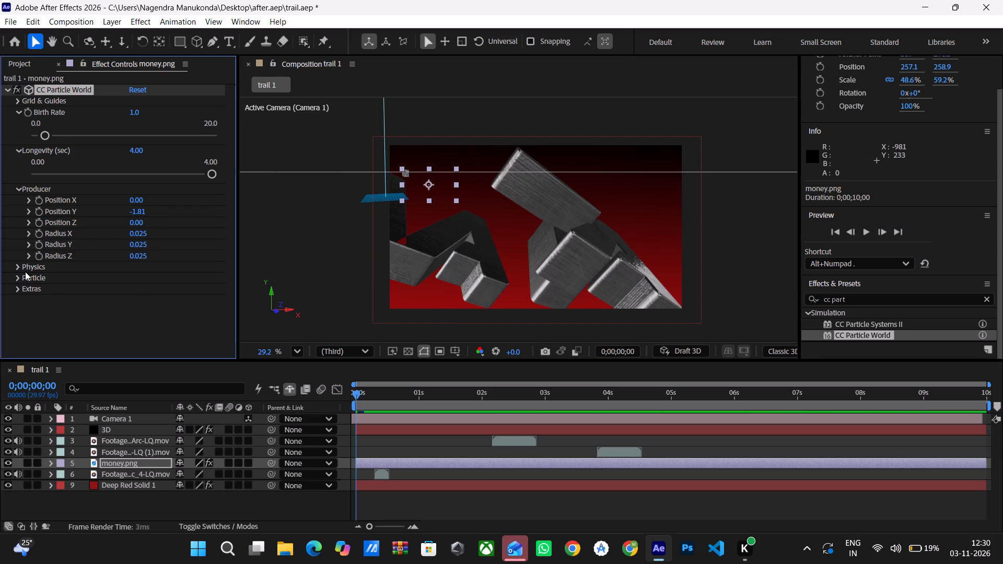
# Set the Physics Gravity to 0.010 and Resistance to 5 in money.png's CC Particle World effect.
pyautogui.click(17, 265)
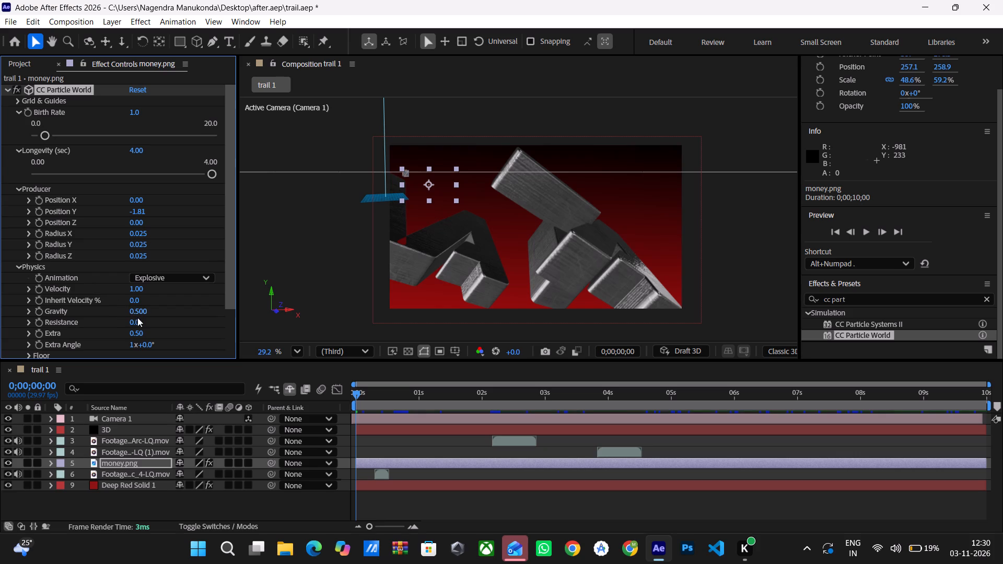
pyautogui.click(142, 313)
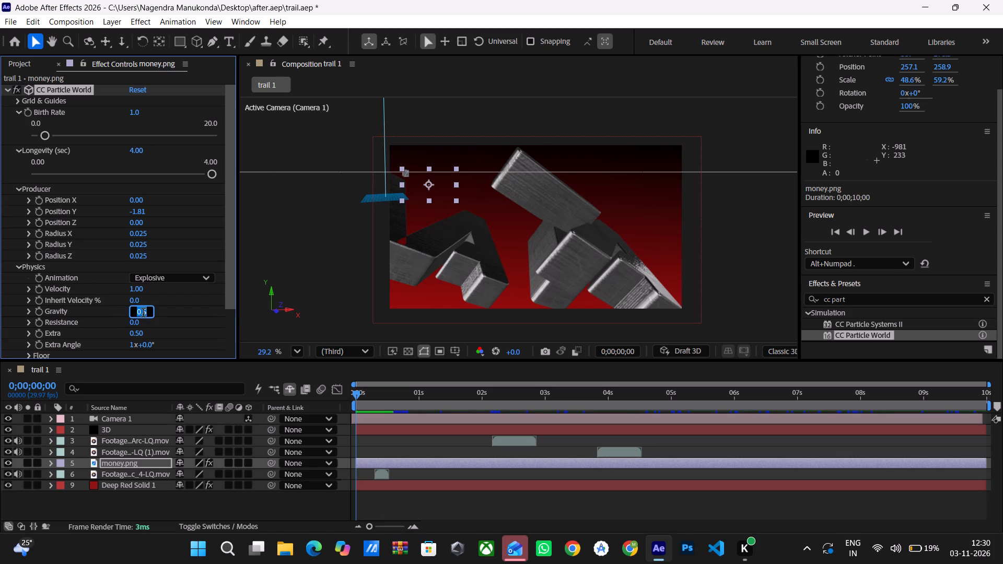
pyautogui.write('0.010')
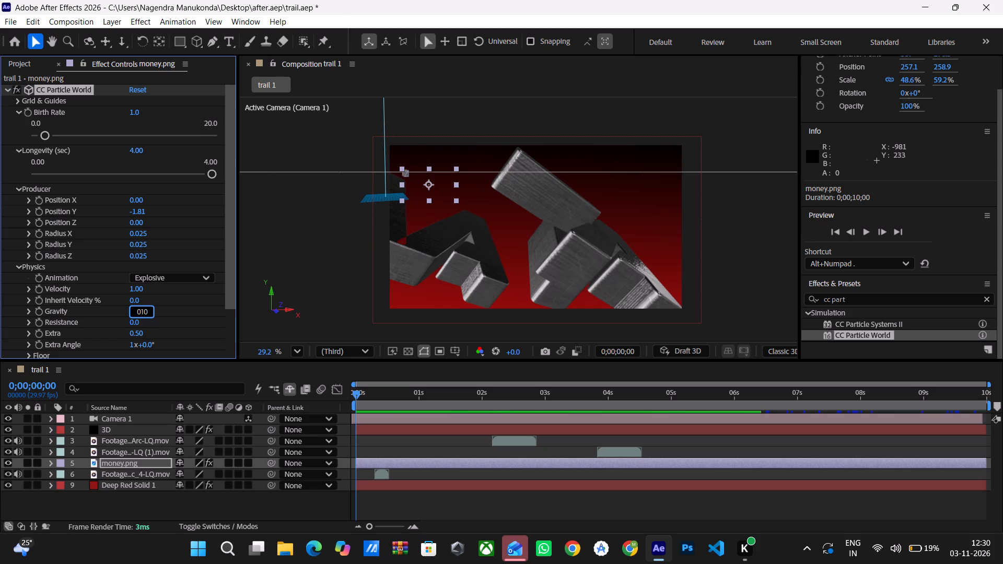
pyautogui.press('Return')
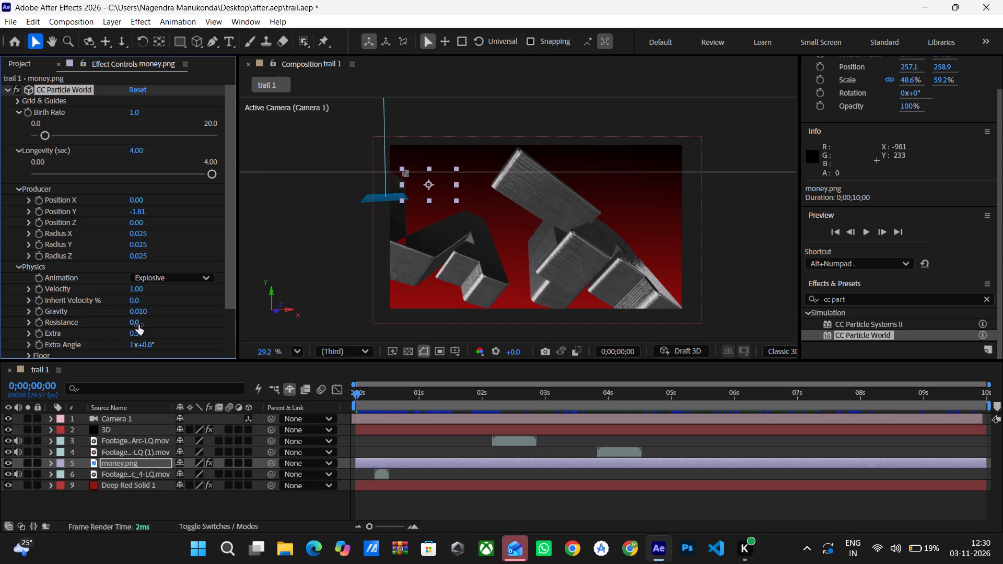
pyautogui.click(138, 325)
pyautogui.press('5')
pyautogui.press('Return')
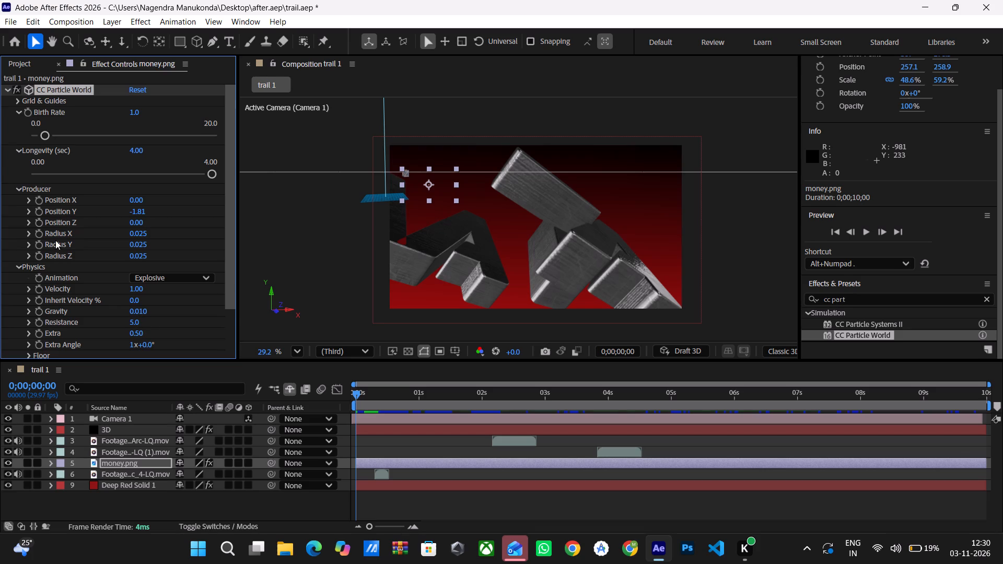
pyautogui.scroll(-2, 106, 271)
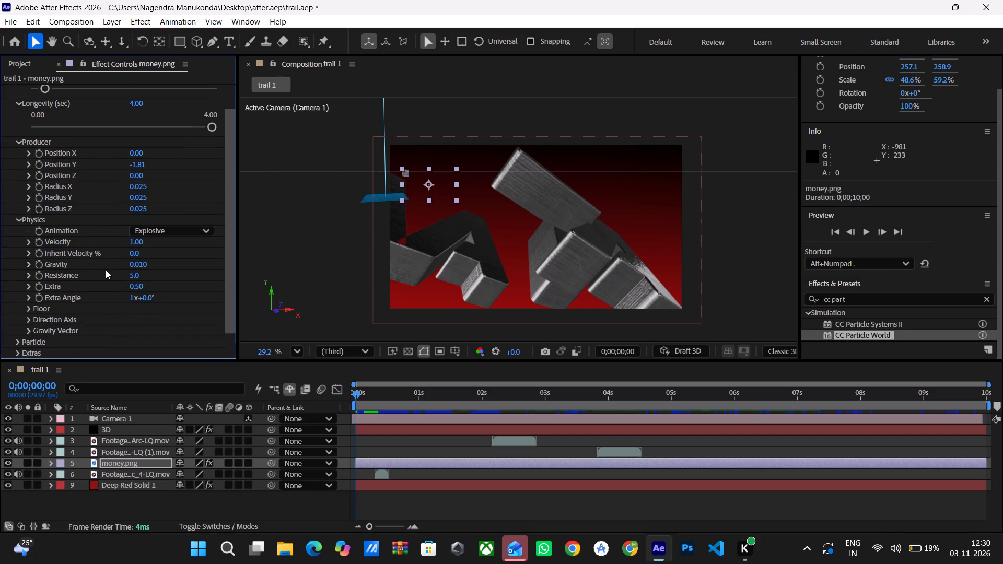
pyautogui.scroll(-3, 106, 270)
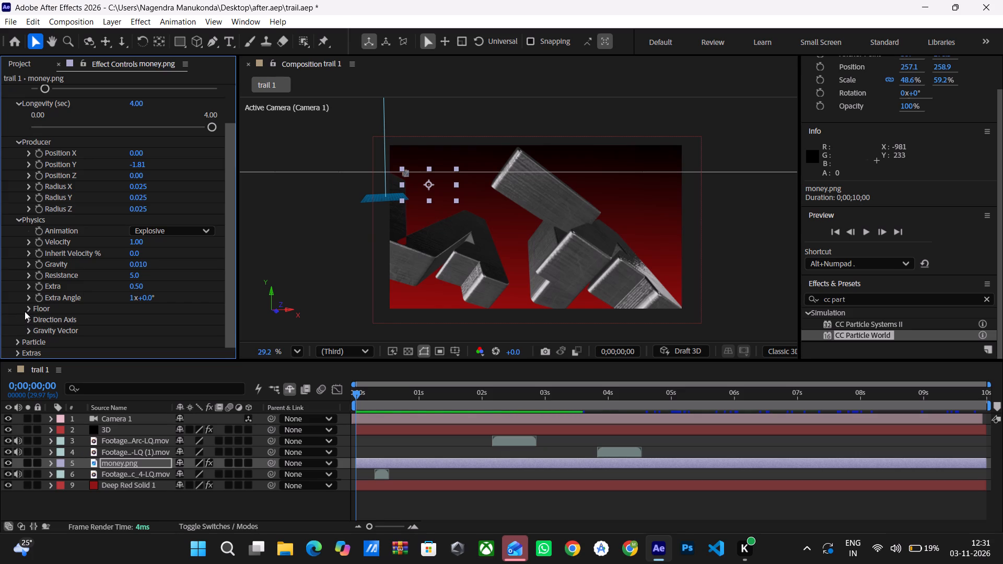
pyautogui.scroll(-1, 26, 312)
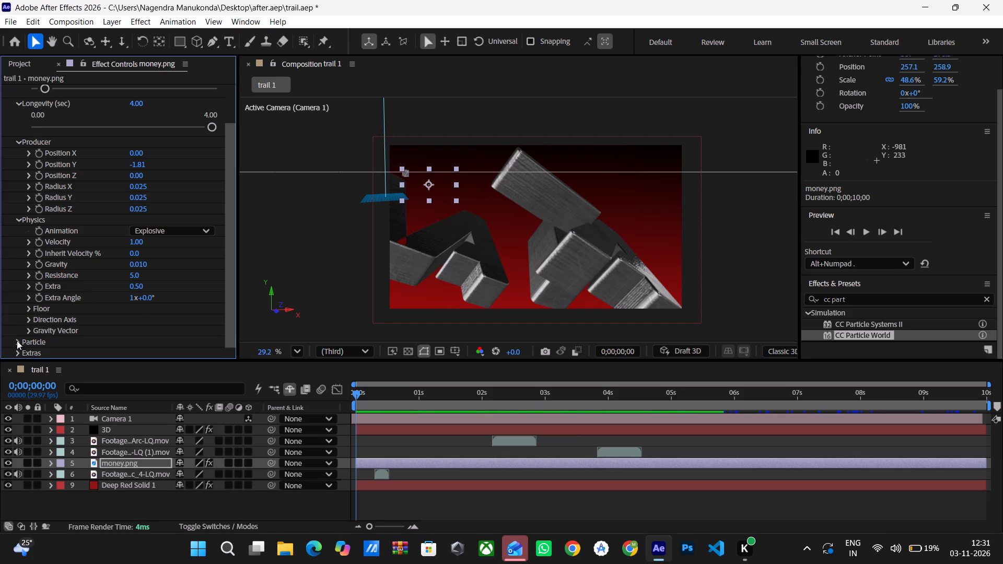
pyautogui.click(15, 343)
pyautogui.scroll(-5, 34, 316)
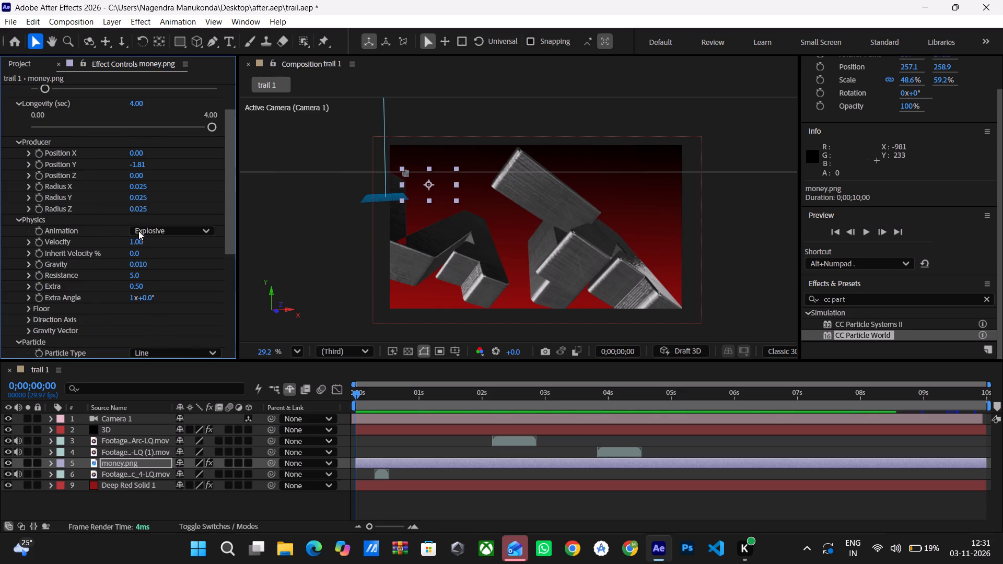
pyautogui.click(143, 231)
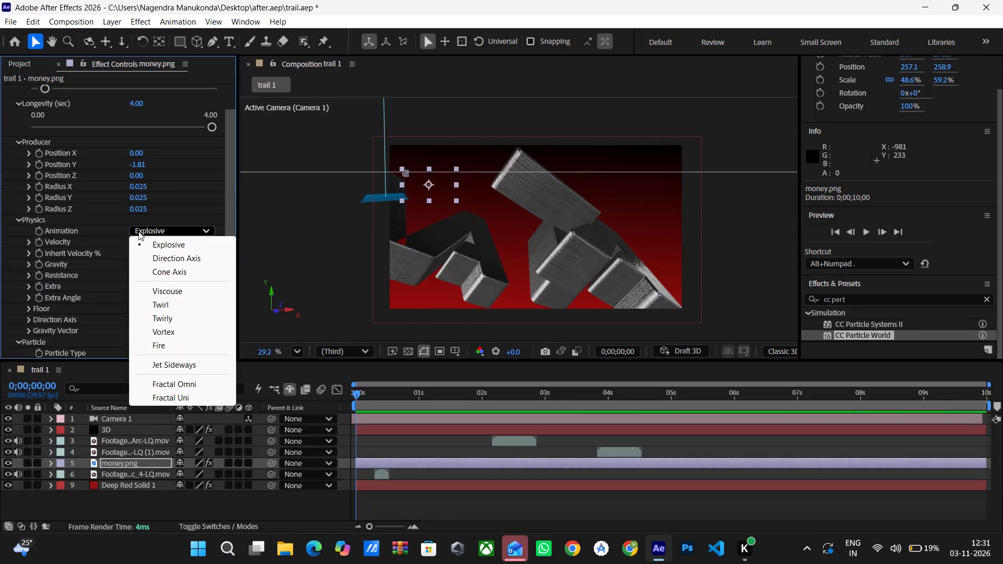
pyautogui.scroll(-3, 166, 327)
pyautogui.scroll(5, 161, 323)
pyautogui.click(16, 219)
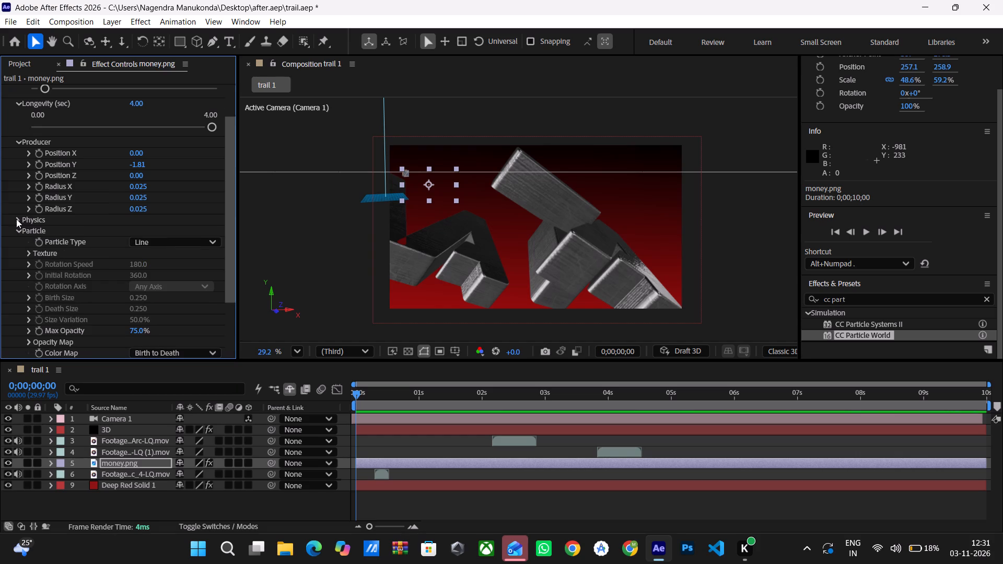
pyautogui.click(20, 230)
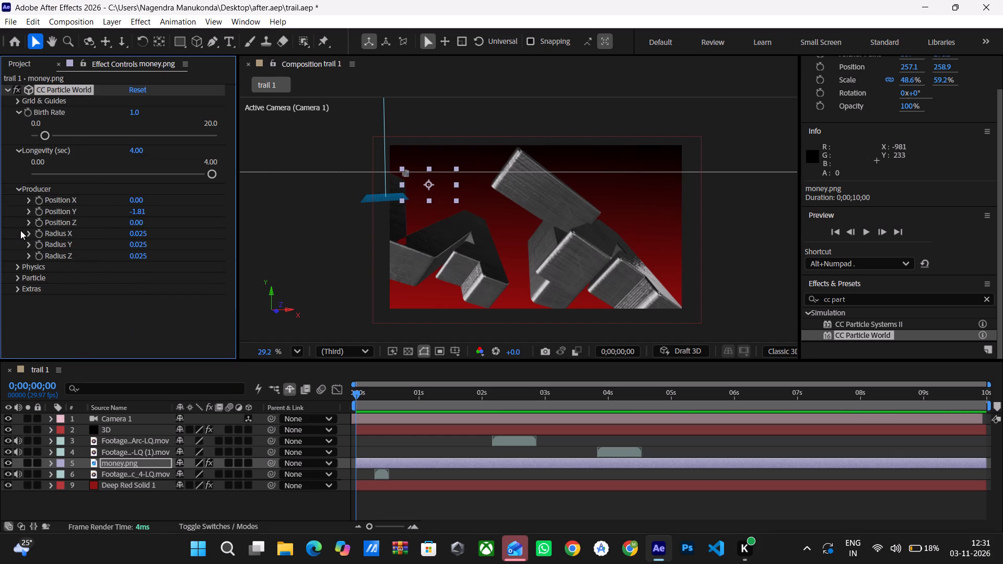
# Change the Particle Type of money.png's CC Particle World effect to Textured QuadPolygon.
pyautogui.click(19, 275)
pyautogui.scroll(-2, 61, 276)
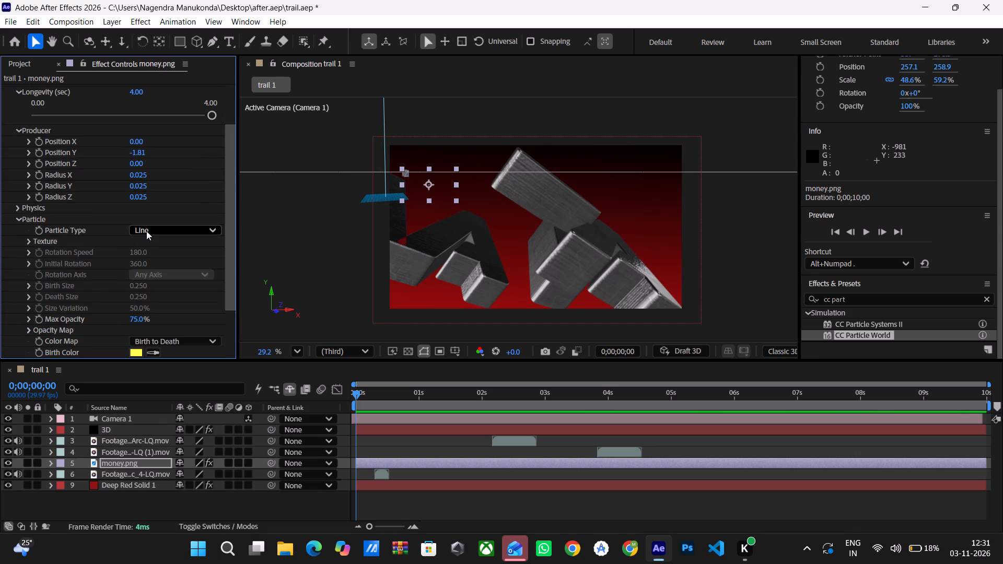
pyautogui.click(146, 231)
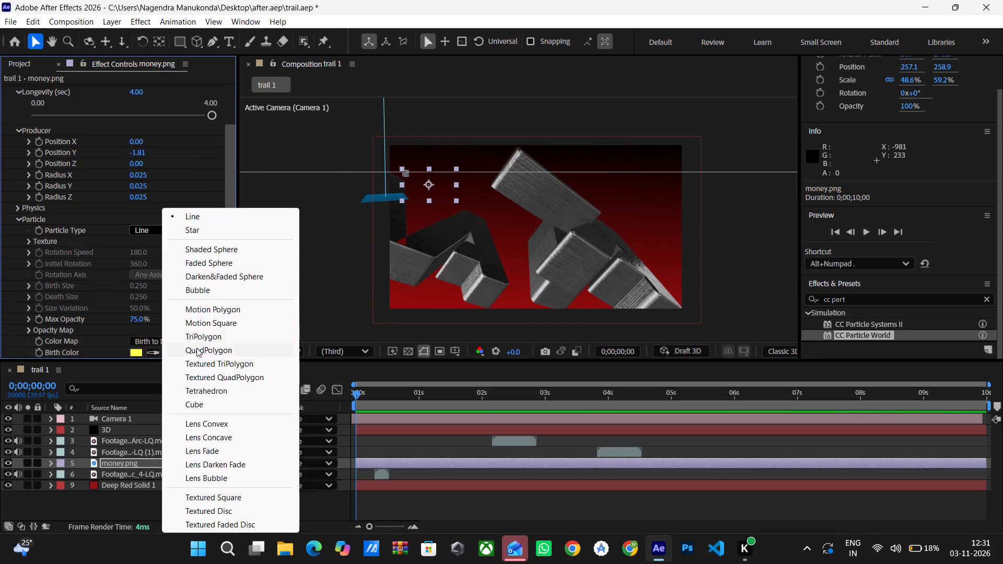
pyautogui.click(207, 375)
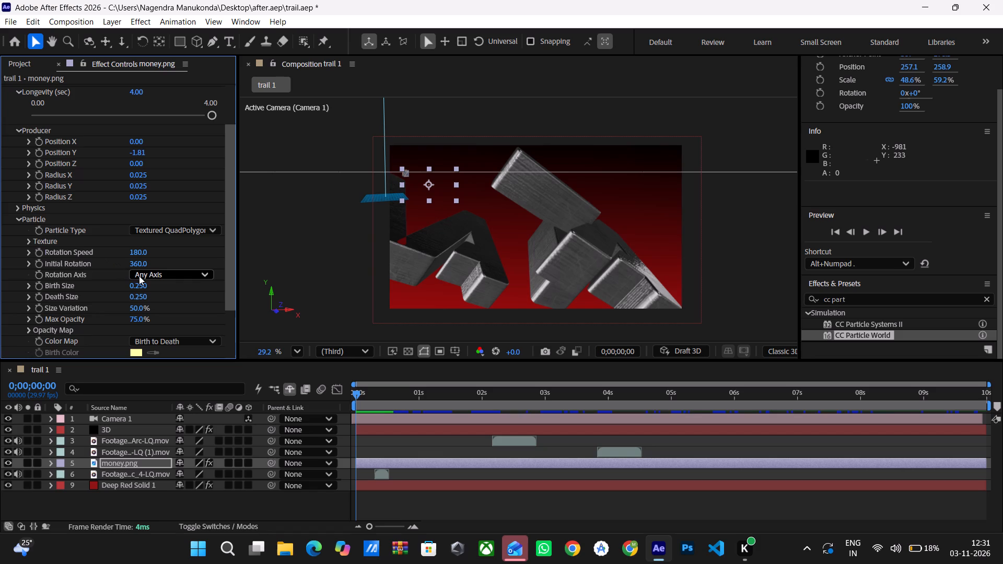
# Assign money.png as the Texture Layer for the CC Particle World particles.
pyautogui.click(22, 238)
pyautogui.click(31, 240)
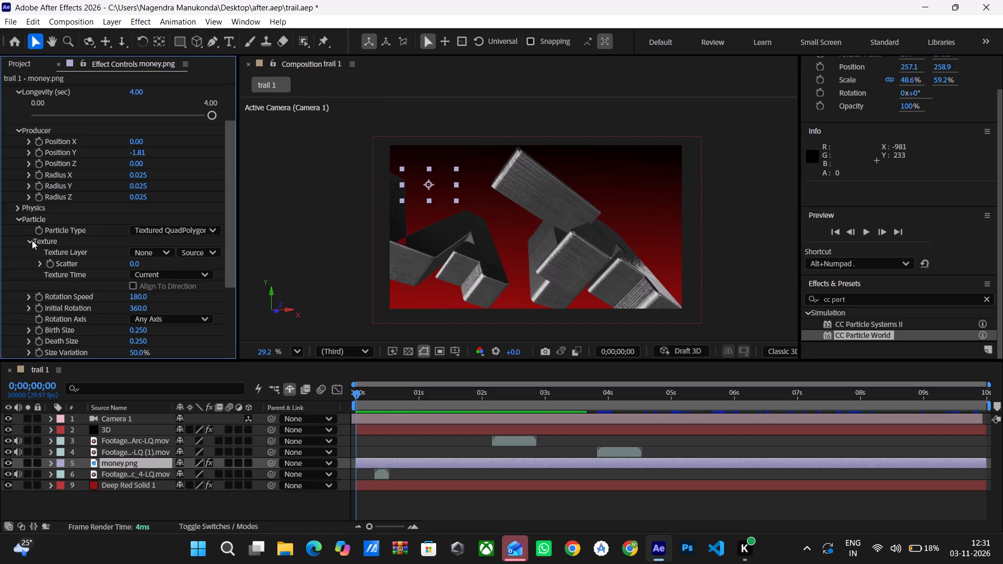
pyautogui.click(146, 252)
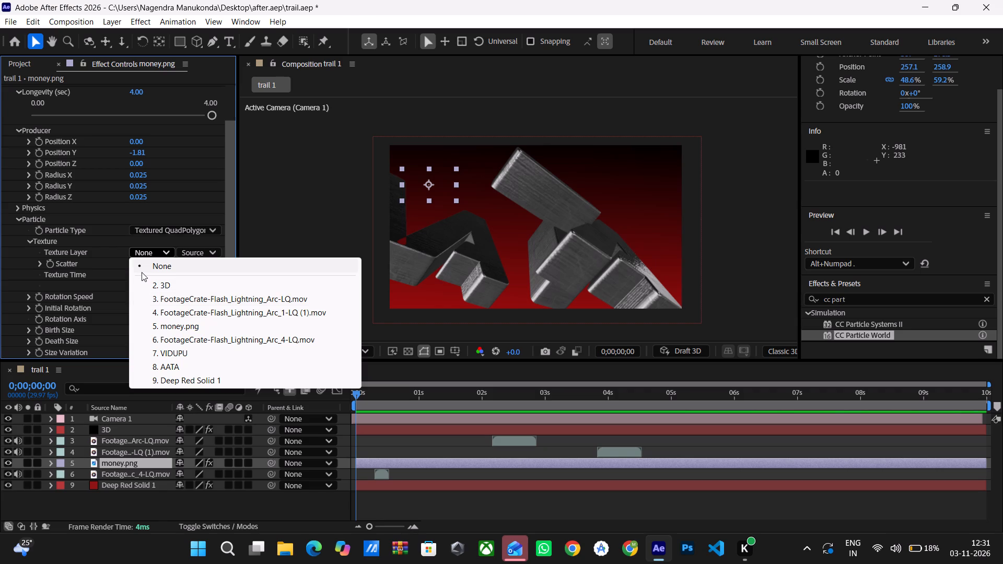
pyautogui.click(160, 327)
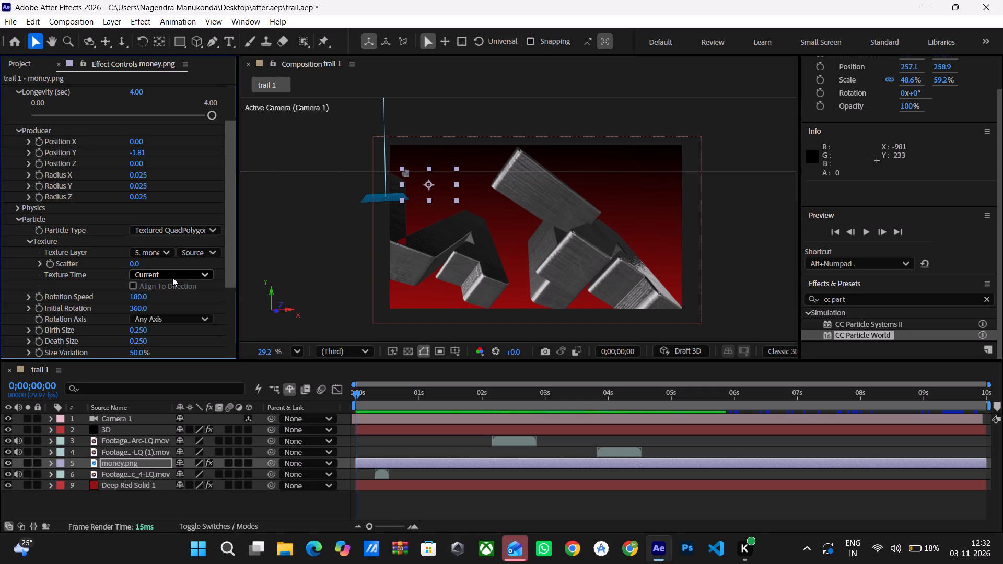
# Set the money particles' Birth Size to 2 and Death Size to 1.
pyautogui.scroll(-3, 151, 293)
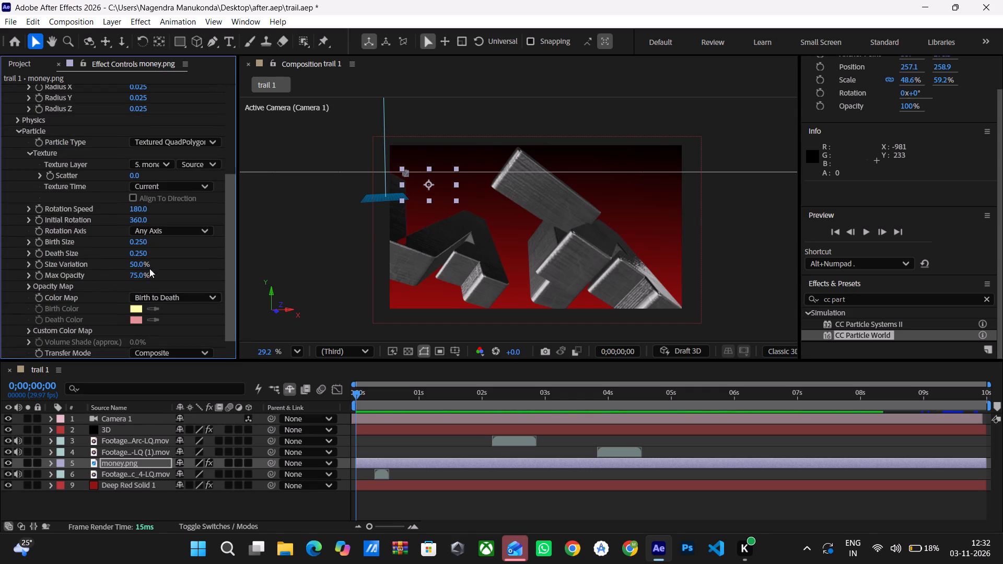
pyautogui.click(133, 242)
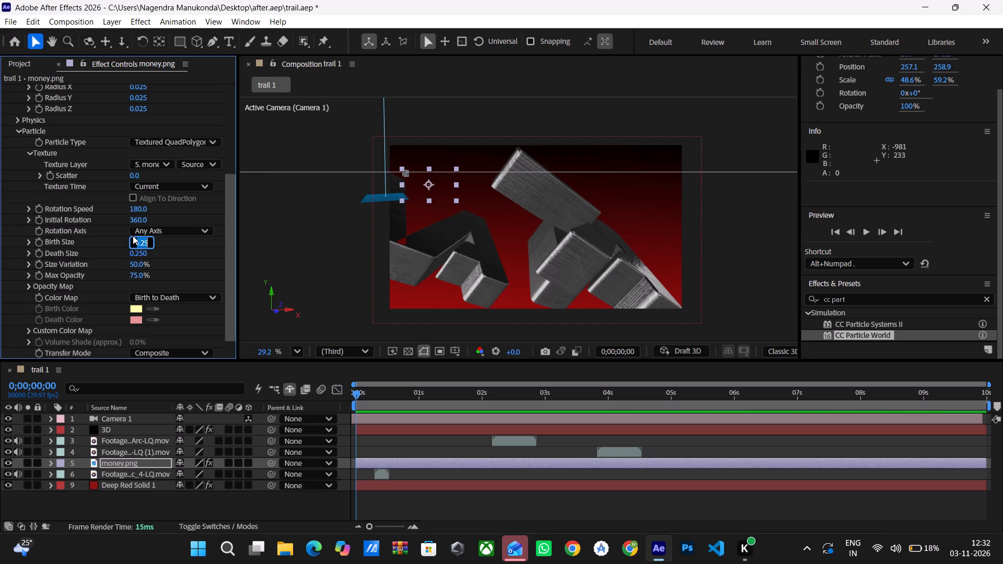
pyautogui.press('2')
pyautogui.press('Return')
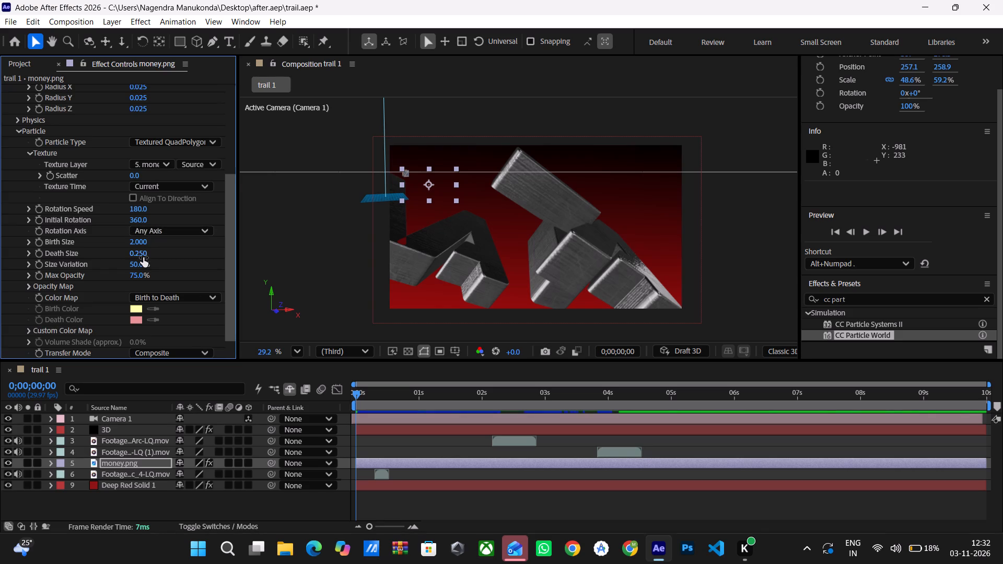
pyautogui.click(138, 254)
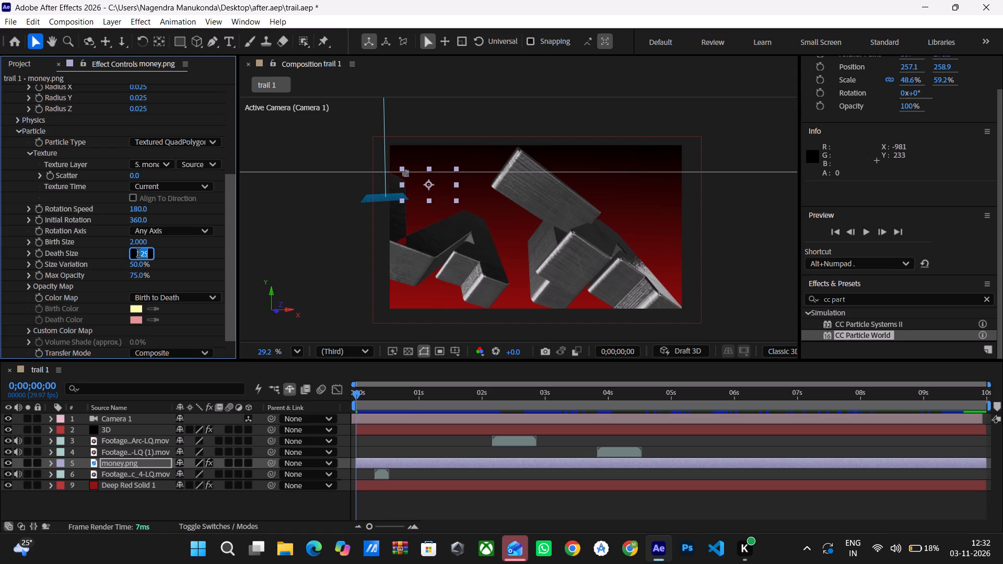
pyautogui.press('1')
pyautogui.press('Return')
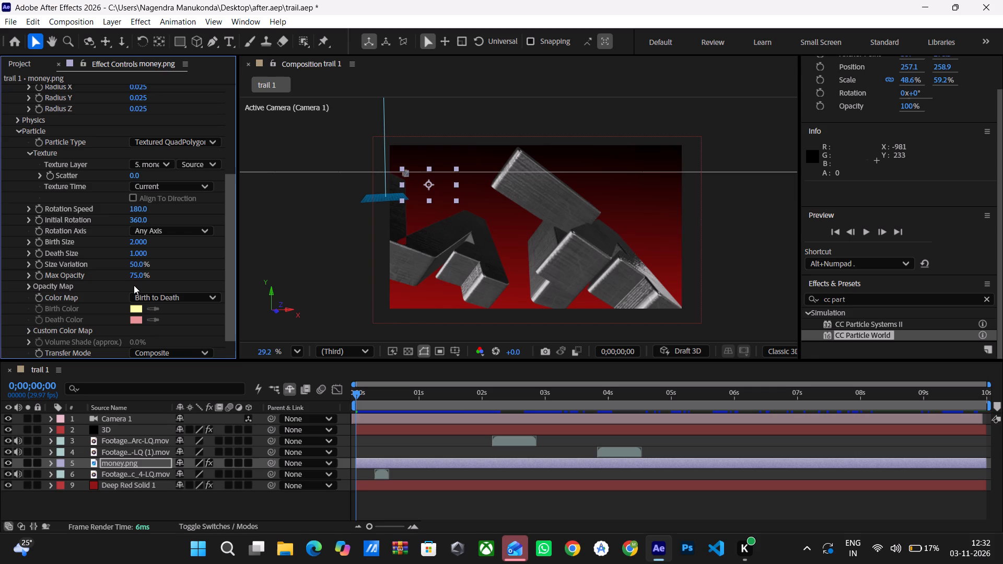
# Raise the Max Opacity of the money particles to 100%.
pyautogui.moveTo(134, 274); pyautogui.dragTo(193, 268)
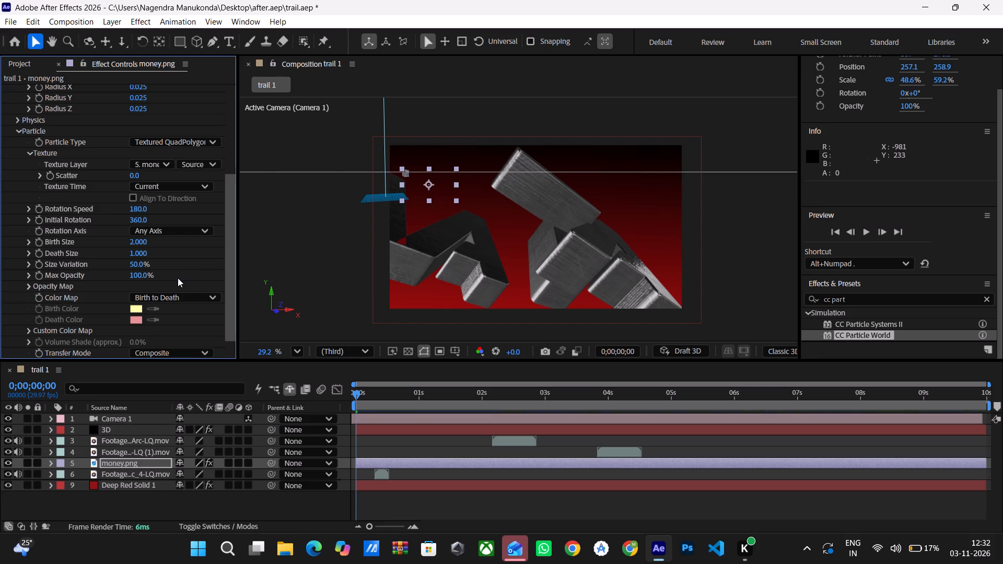
pyautogui.scroll(-3, 157, 291)
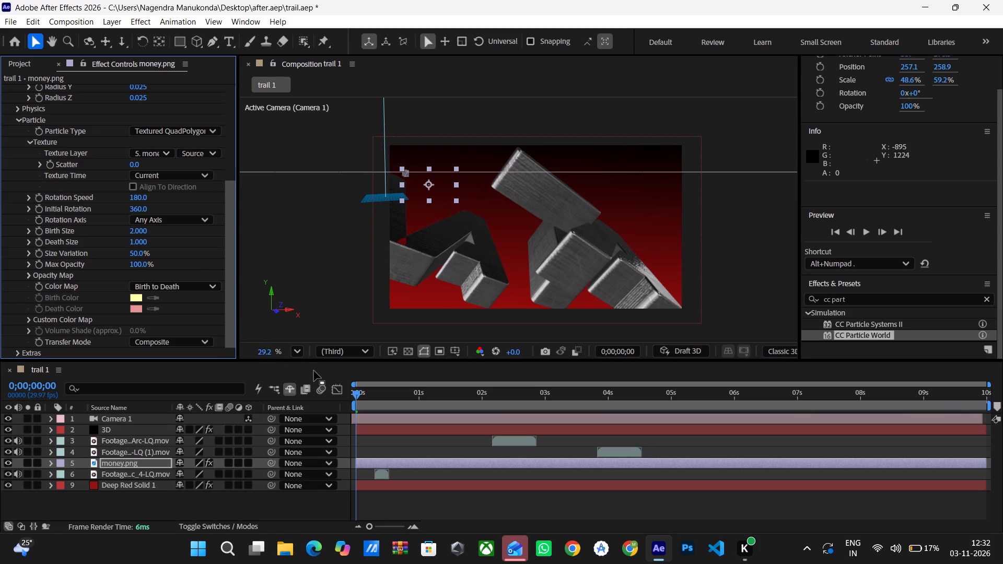
# Play the trail 1 composition to check the particle effect.
pyautogui.press('space')
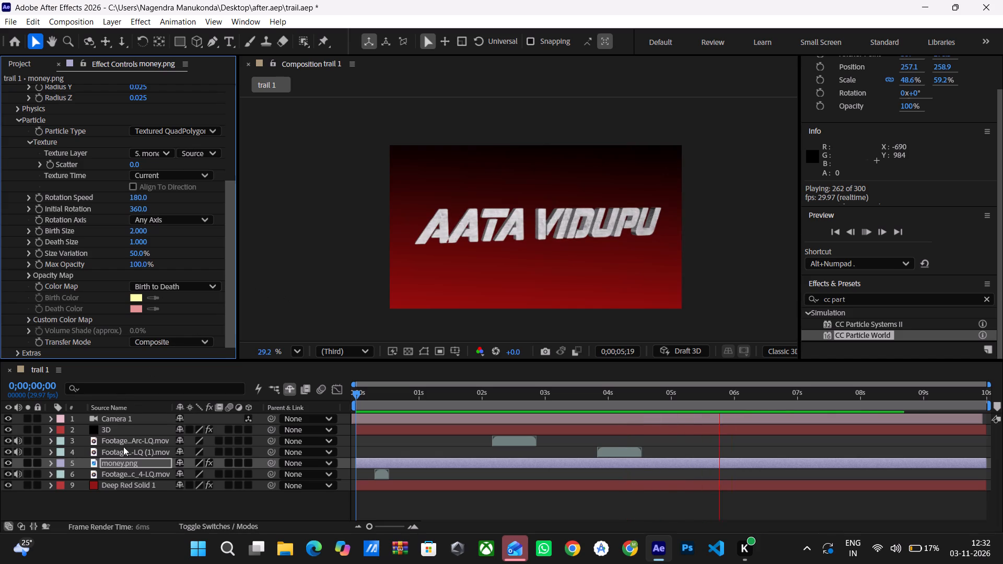
# Move the money.png layer above the lightning footage layers, directly below the 3D layer.
pyautogui.moveTo(119, 463); pyautogui.dragTo(113, 437)
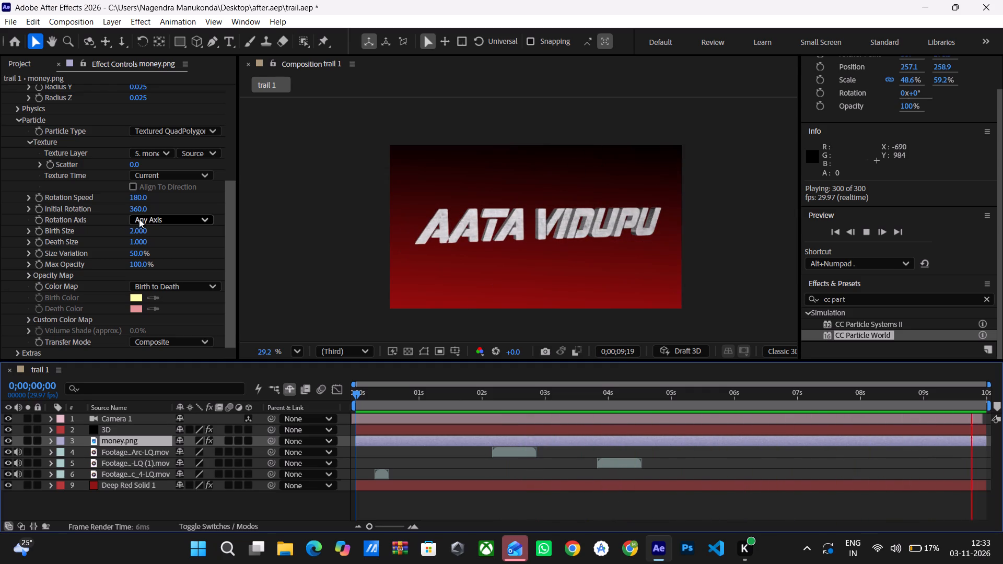
# Open money.png in its own Layer view and play a few seconds of it.
pyautogui.doubleClick(368, 436)
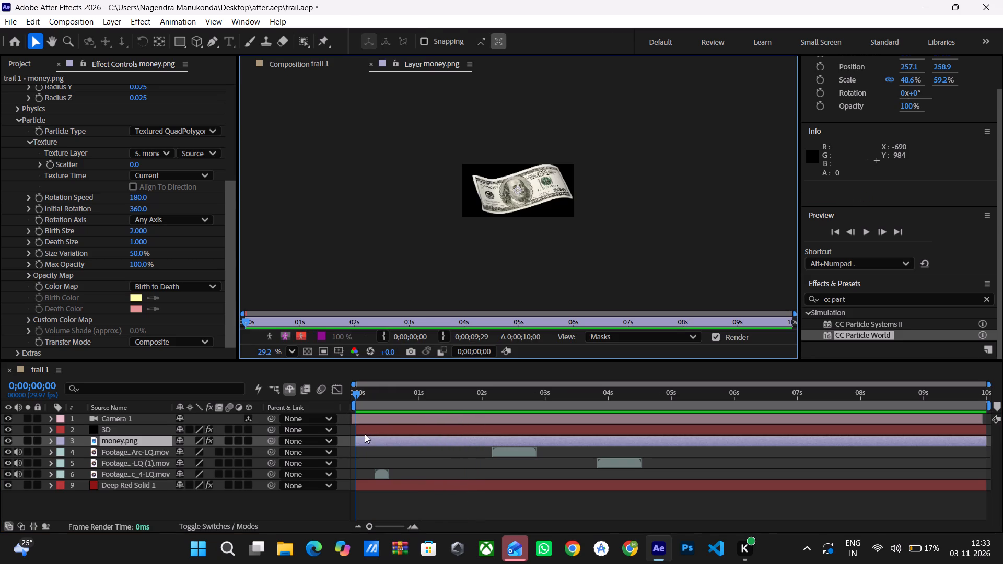
pyautogui.press('space')
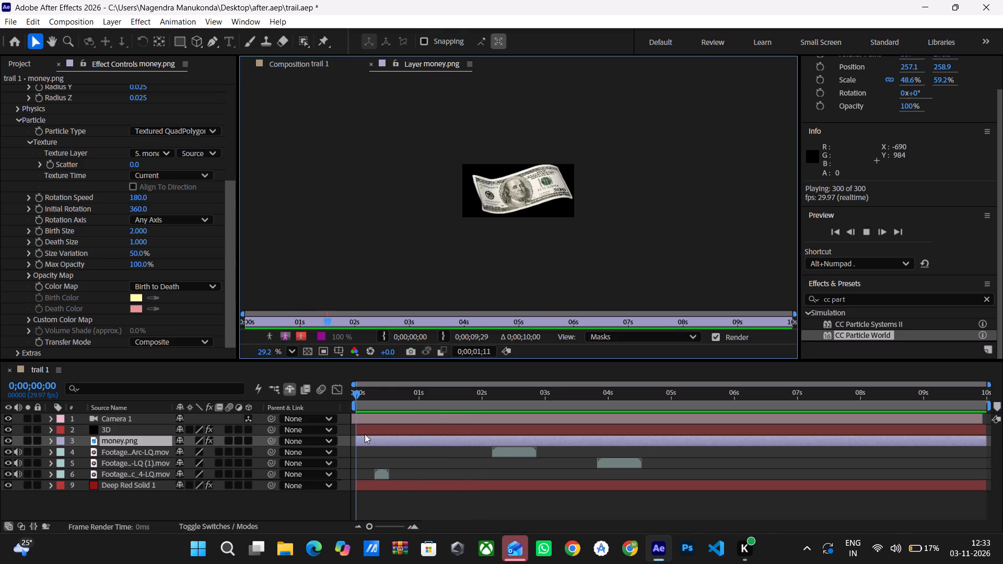
pyautogui.press('space')
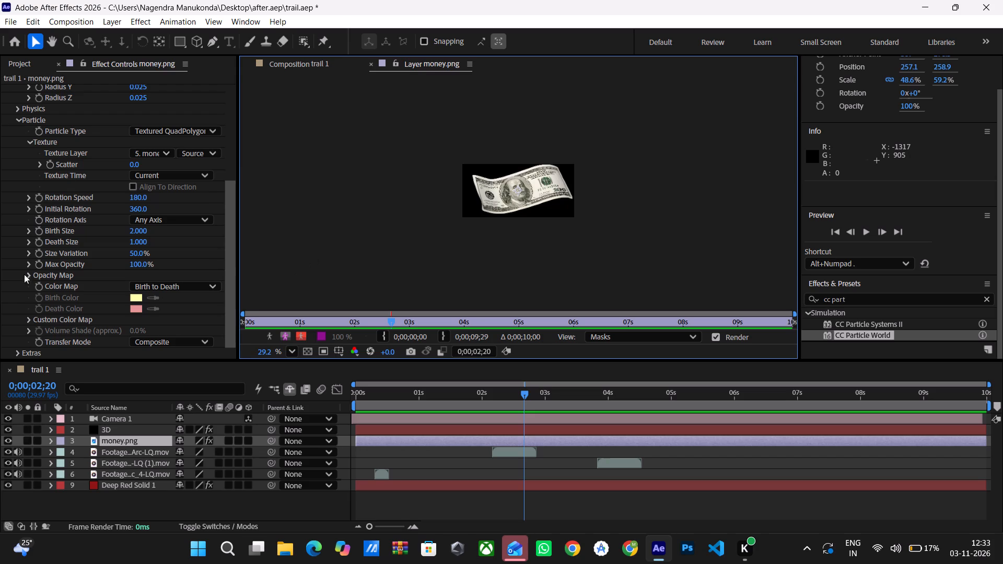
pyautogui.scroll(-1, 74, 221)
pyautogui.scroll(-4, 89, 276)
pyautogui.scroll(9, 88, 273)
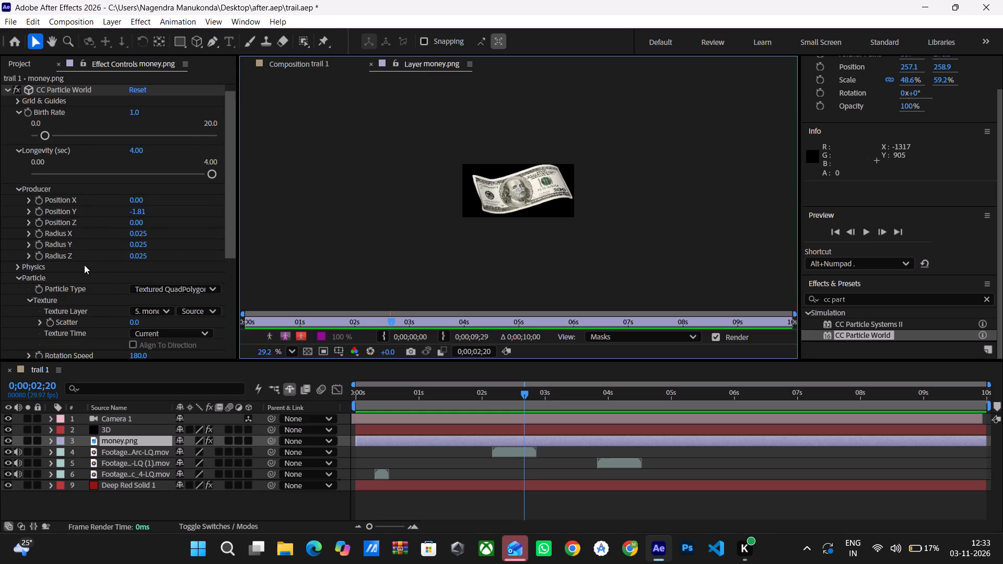
# Collapse the CC Particle World parameter groups on money.png and open the Effect Camera settings under Extras.
pyautogui.scroll(1, 84, 265)
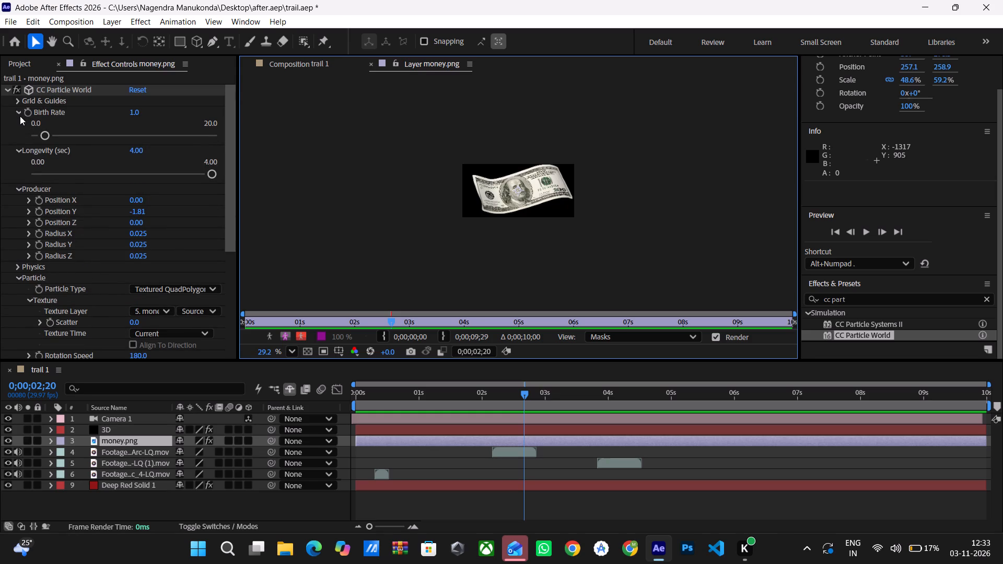
pyautogui.click(20, 116)
pyautogui.click(17, 104)
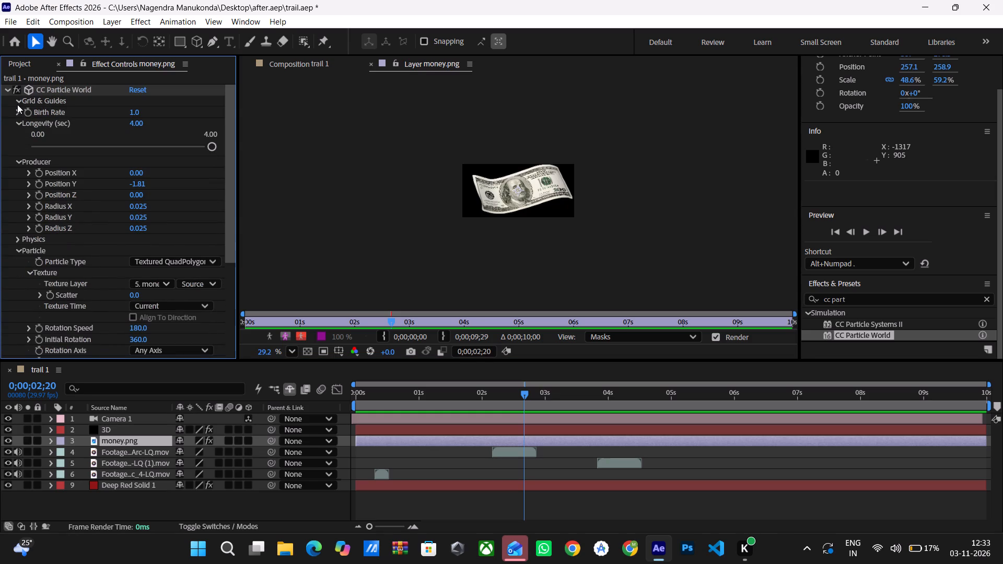
pyautogui.click(17, 104)
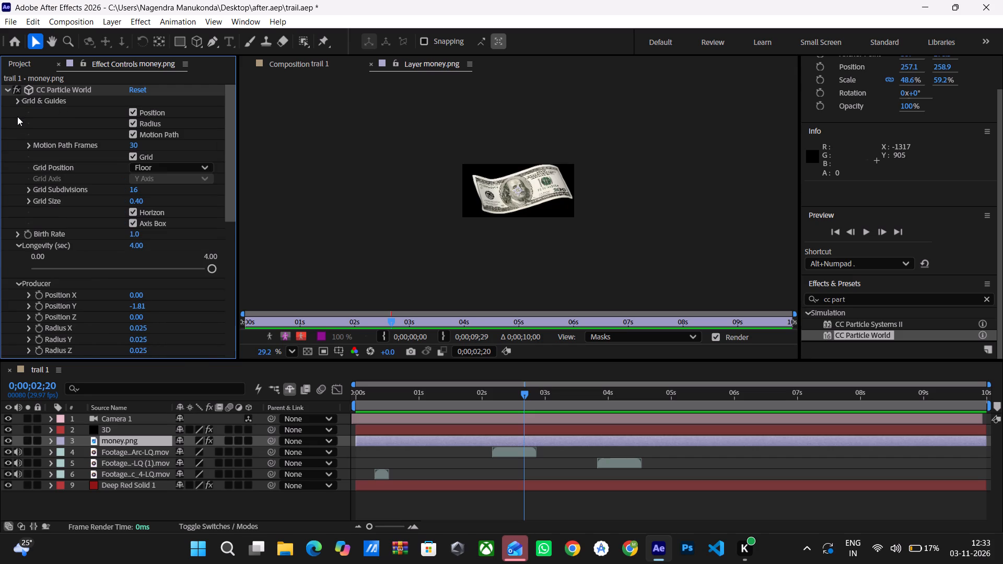
pyautogui.click(18, 120)
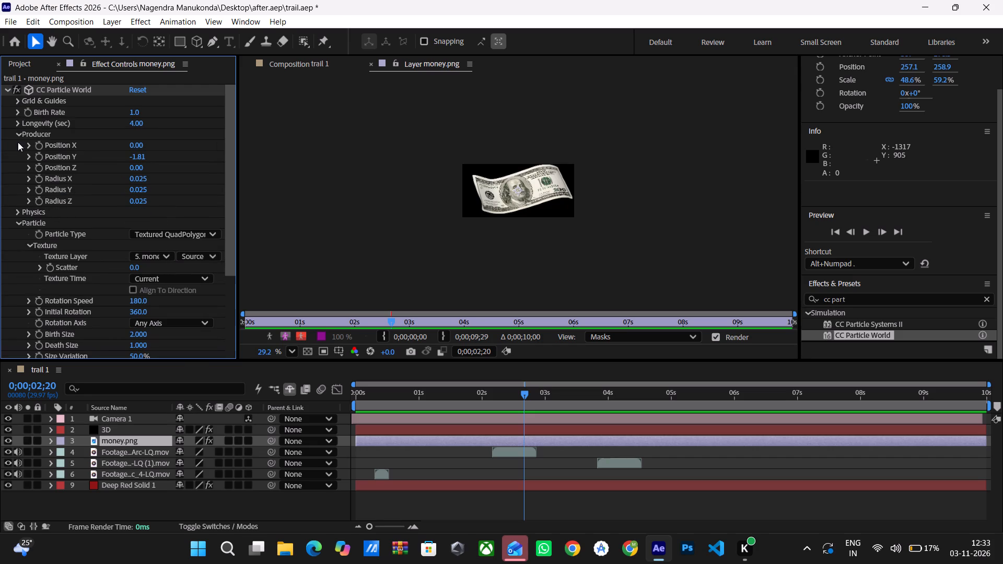
pyautogui.click(18, 131)
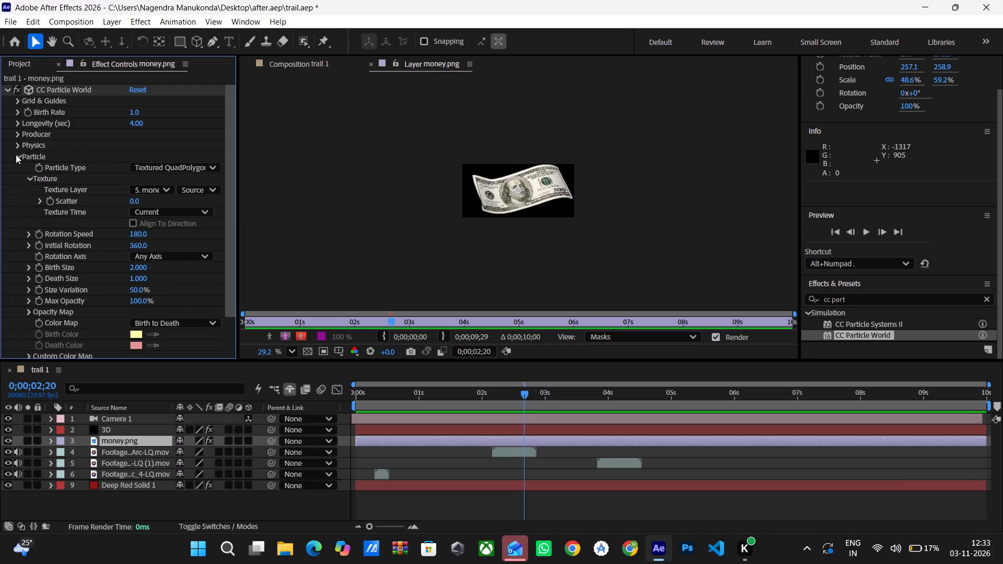
pyautogui.click(16, 156)
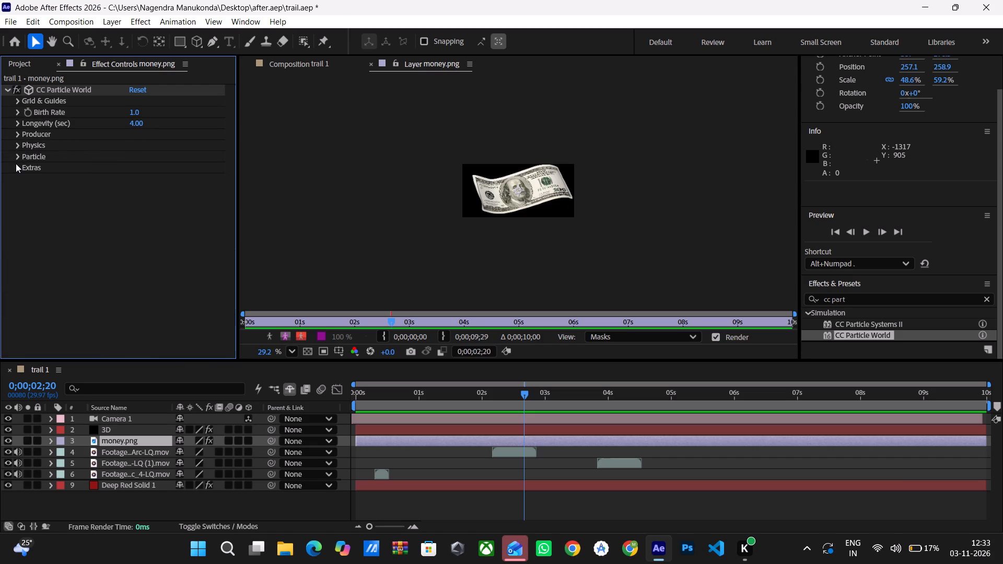
pyautogui.click(16, 166)
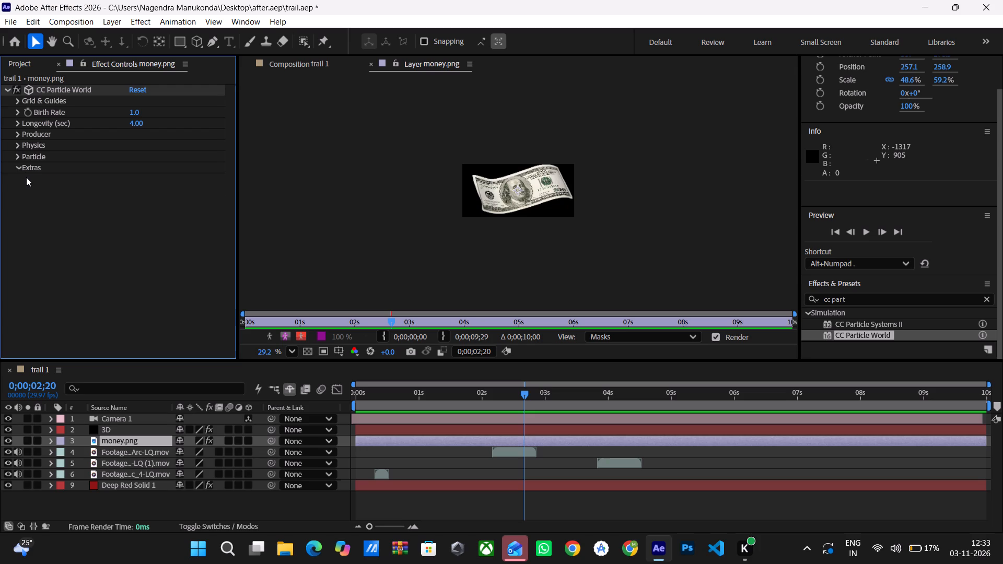
pyautogui.click(26, 177)
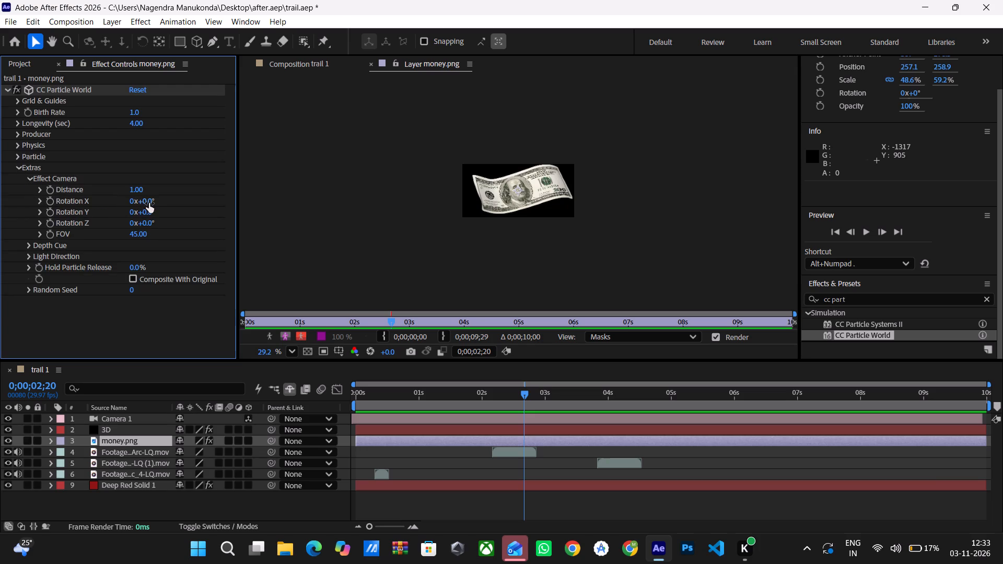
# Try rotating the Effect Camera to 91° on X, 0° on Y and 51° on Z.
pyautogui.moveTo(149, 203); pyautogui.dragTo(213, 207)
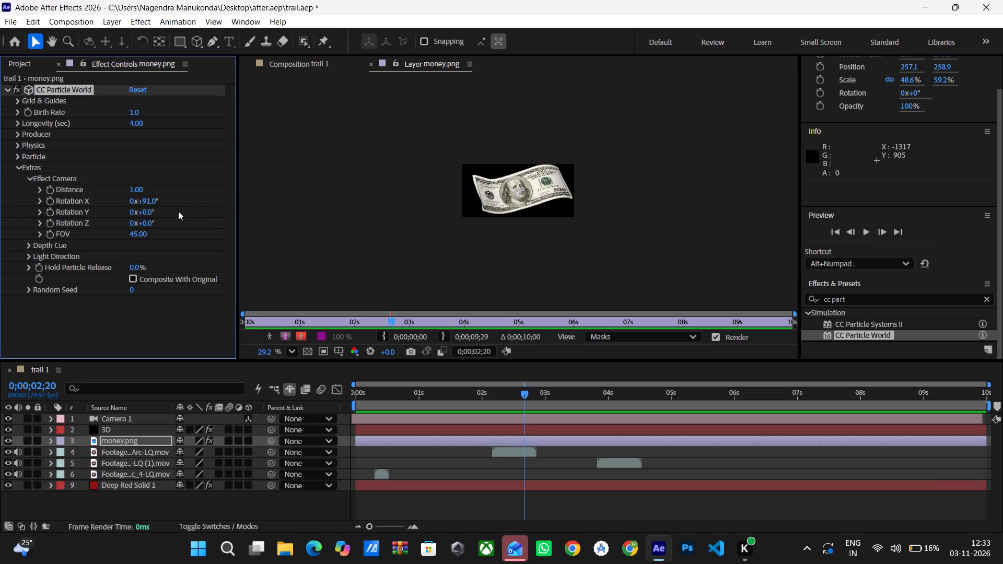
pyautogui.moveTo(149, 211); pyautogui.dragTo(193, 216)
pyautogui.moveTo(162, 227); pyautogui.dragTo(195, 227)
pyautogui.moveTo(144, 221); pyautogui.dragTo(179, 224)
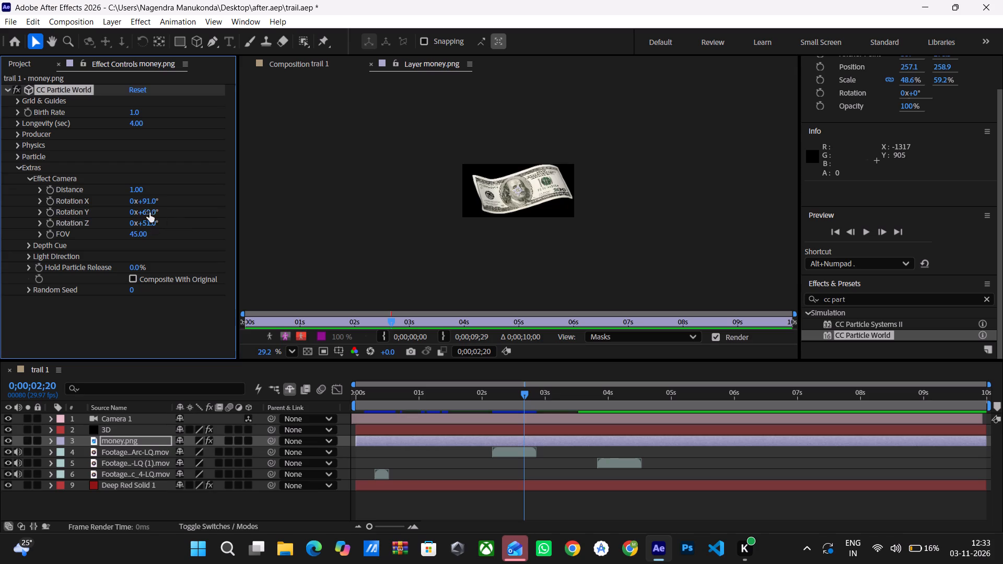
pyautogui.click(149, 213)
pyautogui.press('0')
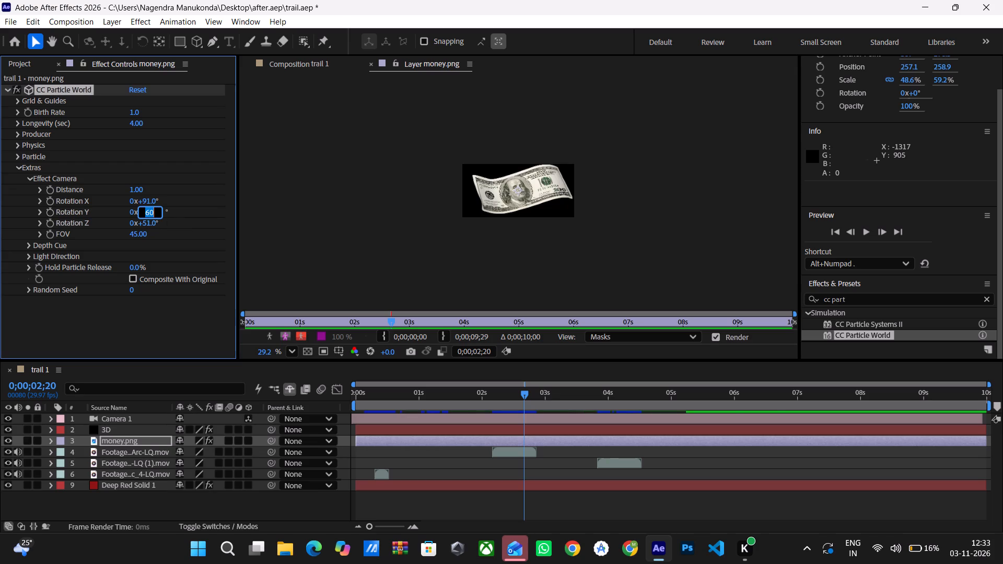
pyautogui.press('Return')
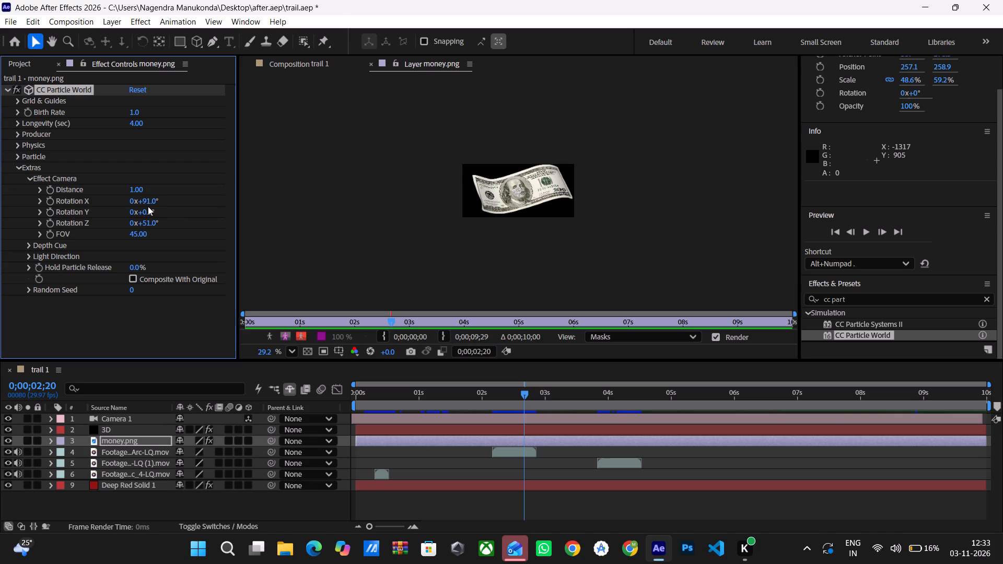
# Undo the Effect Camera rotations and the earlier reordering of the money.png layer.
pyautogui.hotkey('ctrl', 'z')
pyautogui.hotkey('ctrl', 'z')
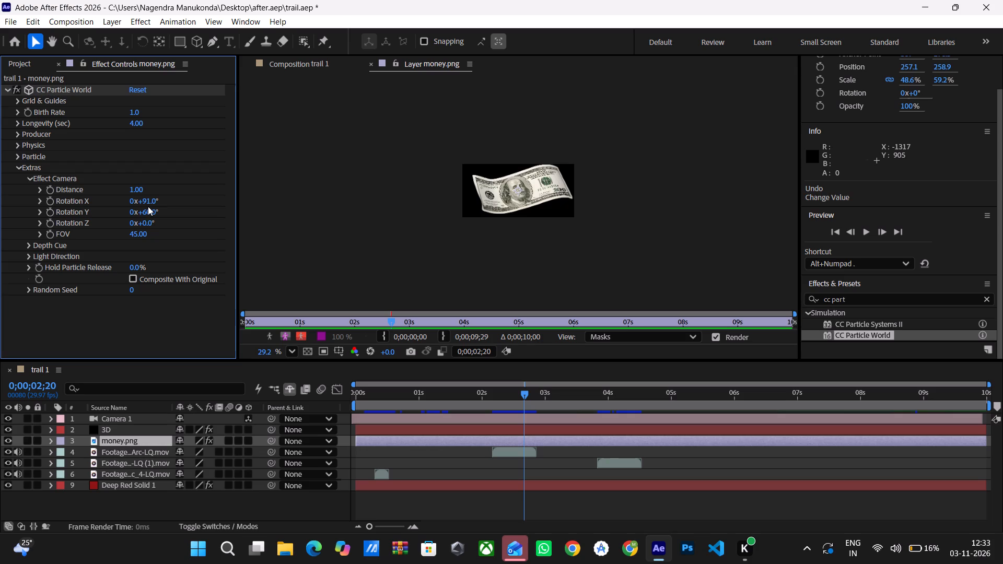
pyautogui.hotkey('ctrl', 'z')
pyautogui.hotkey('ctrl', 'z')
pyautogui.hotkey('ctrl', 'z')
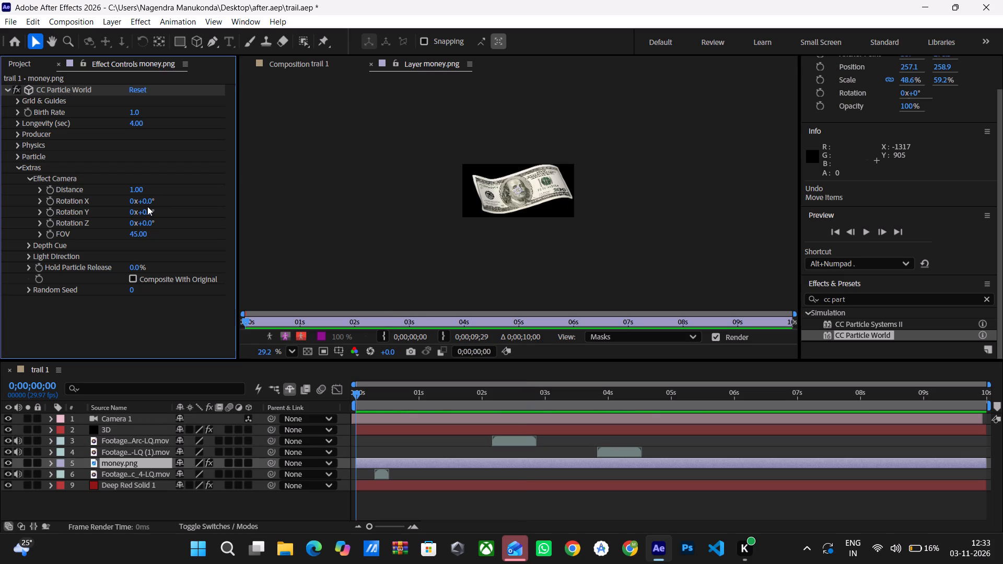
# Collapse CC Particle World, leave the money.png Layer view and play the trail 1 composition from the start.
pyautogui.click(11, 88)
pyautogui.click(8, 90)
pyautogui.click(19, 92)
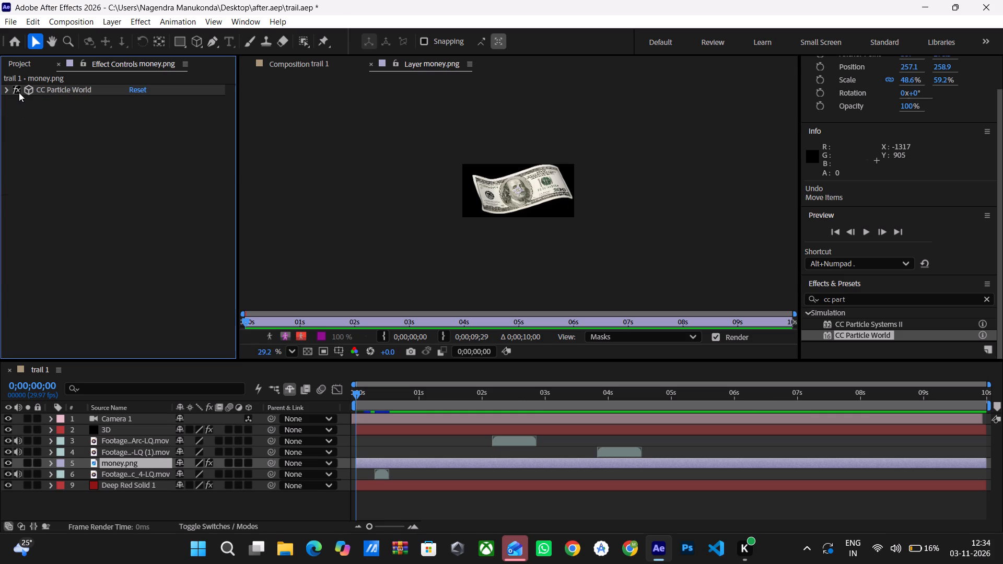
pyautogui.press('space')
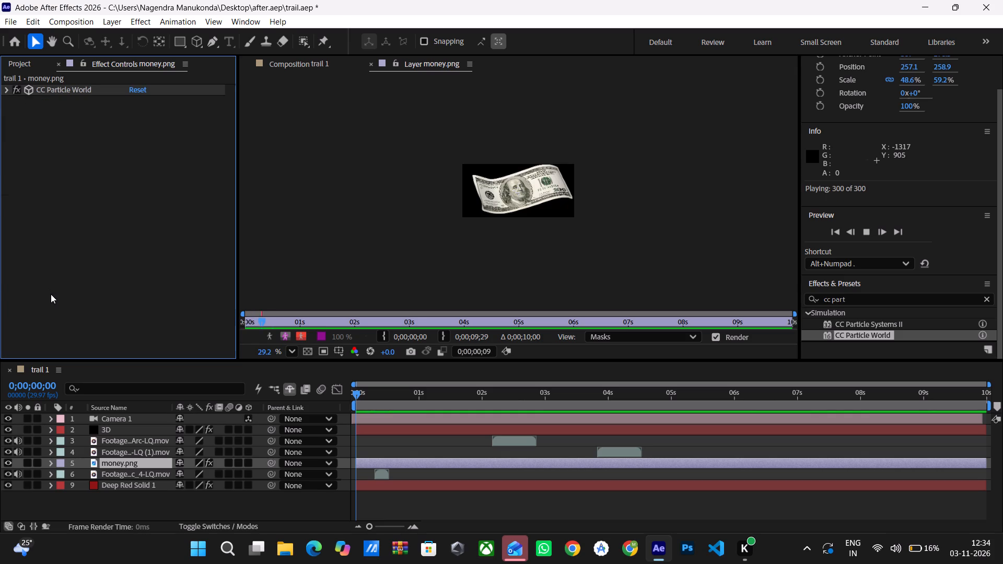
pyautogui.click(294, 63)
pyautogui.press('space')
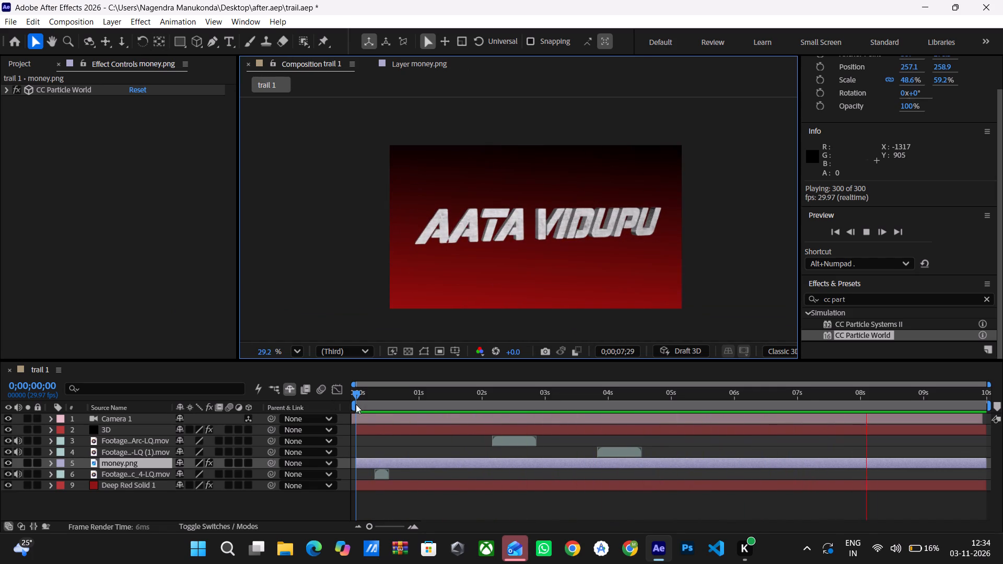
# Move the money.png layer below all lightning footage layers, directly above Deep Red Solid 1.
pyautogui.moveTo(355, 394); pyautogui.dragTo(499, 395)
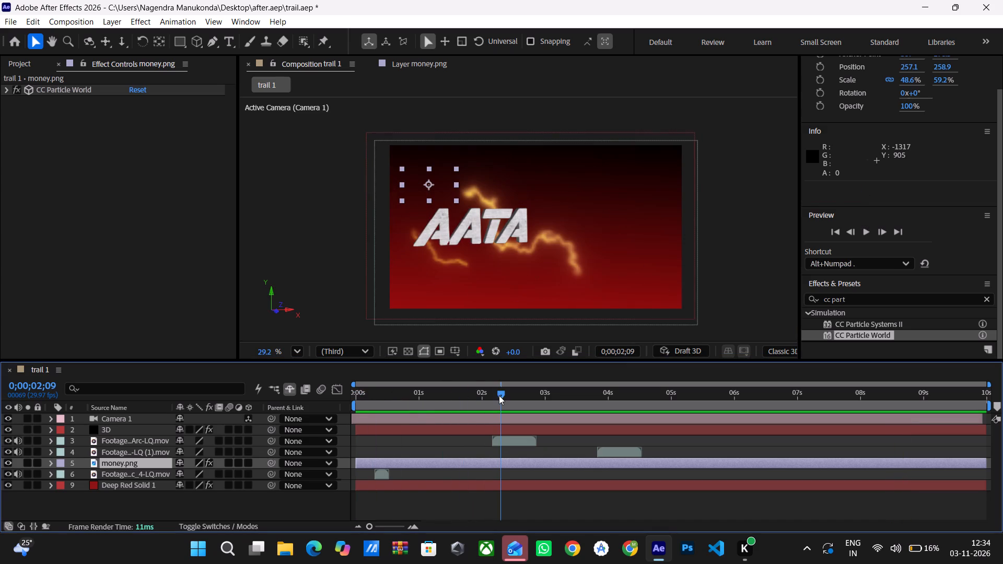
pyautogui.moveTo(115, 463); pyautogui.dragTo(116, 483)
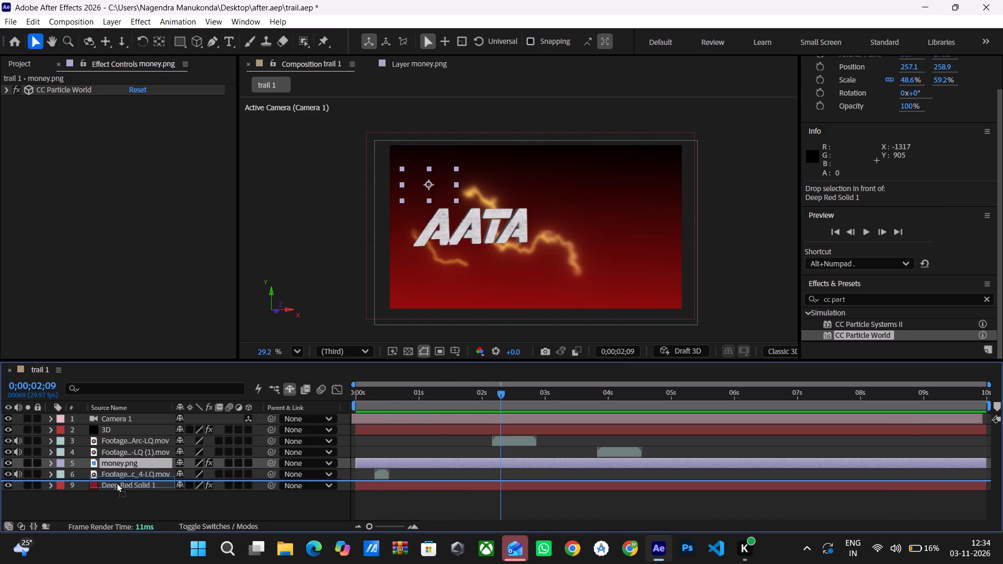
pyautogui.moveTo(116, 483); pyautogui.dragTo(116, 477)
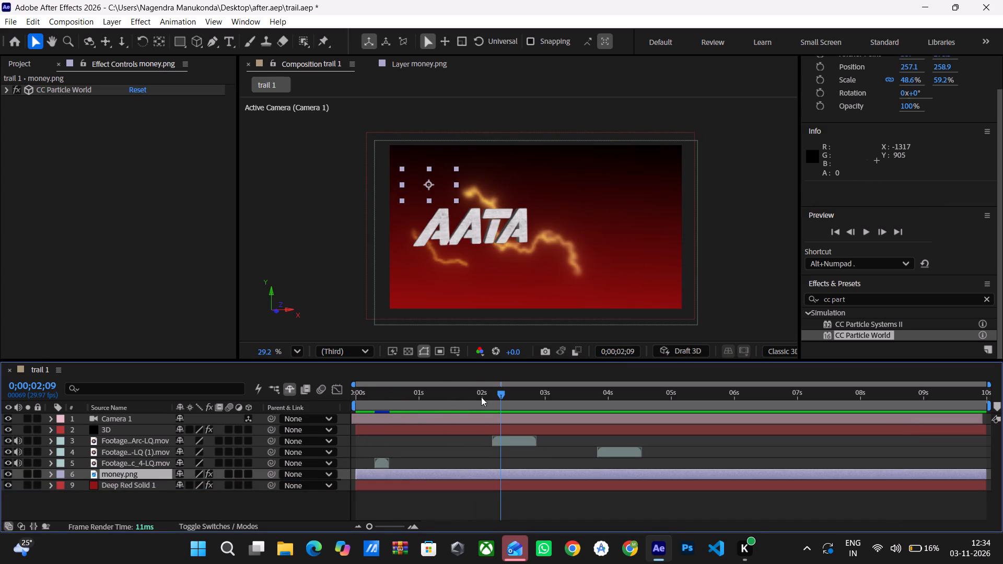
# At 0;00;00;28, reposition money.png over the title letters at about 675, 513.
pyautogui.moveTo(495, 393); pyautogui.dragTo(390, 407)
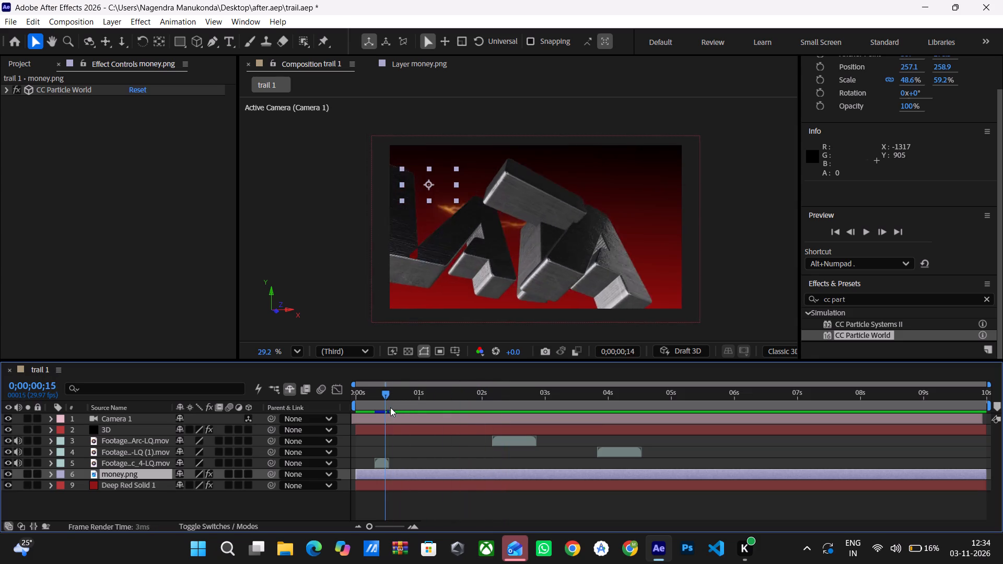
pyautogui.moveTo(390, 407); pyautogui.dragTo(415, 407)
pyautogui.moveTo(430, 185); pyautogui.dragTo(437, 204)
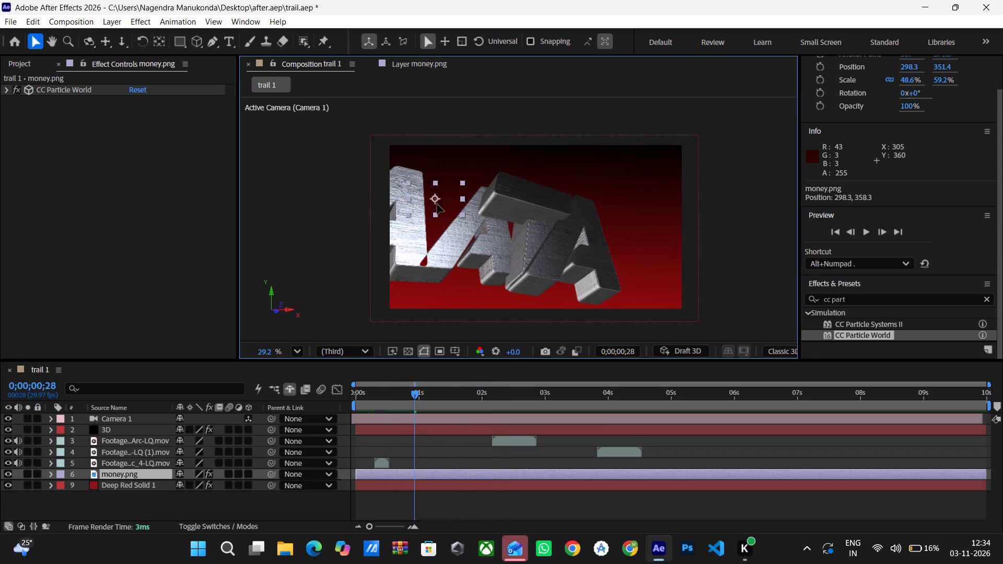
pyautogui.moveTo(437, 204); pyautogui.dragTo(473, 326)
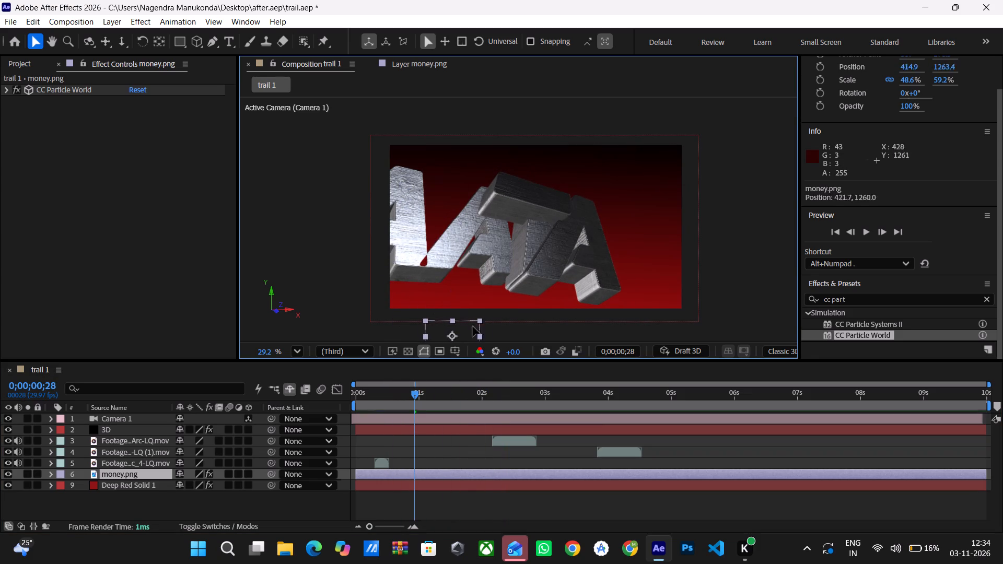
pyautogui.moveTo(473, 326); pyautogui.dragTo(494, 224)
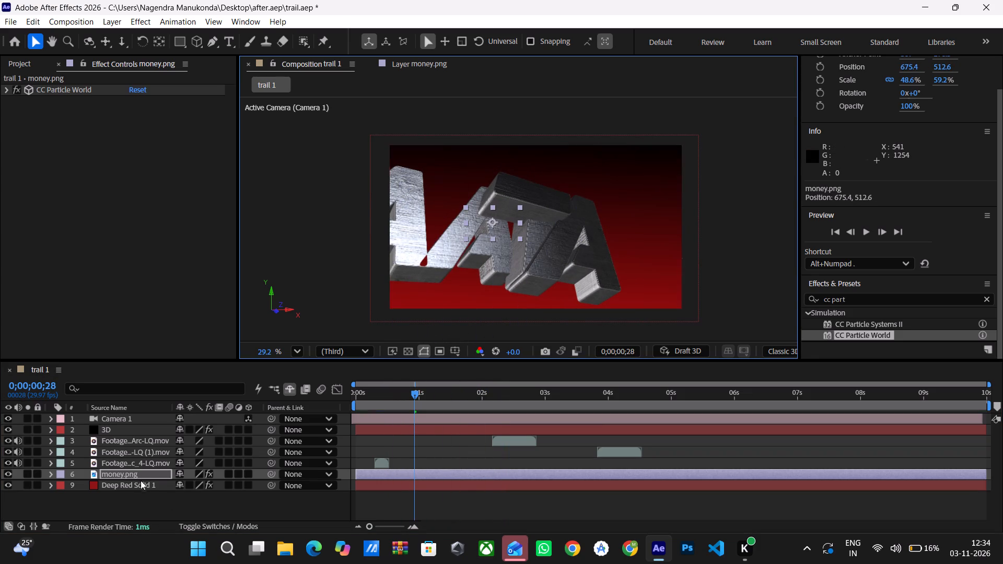
# Move the money.png layer above the lightning footage layers, directly below the 3D layer.
pyautogui.moveTo(137, 475); pyautogui.dragTo(139, 422)
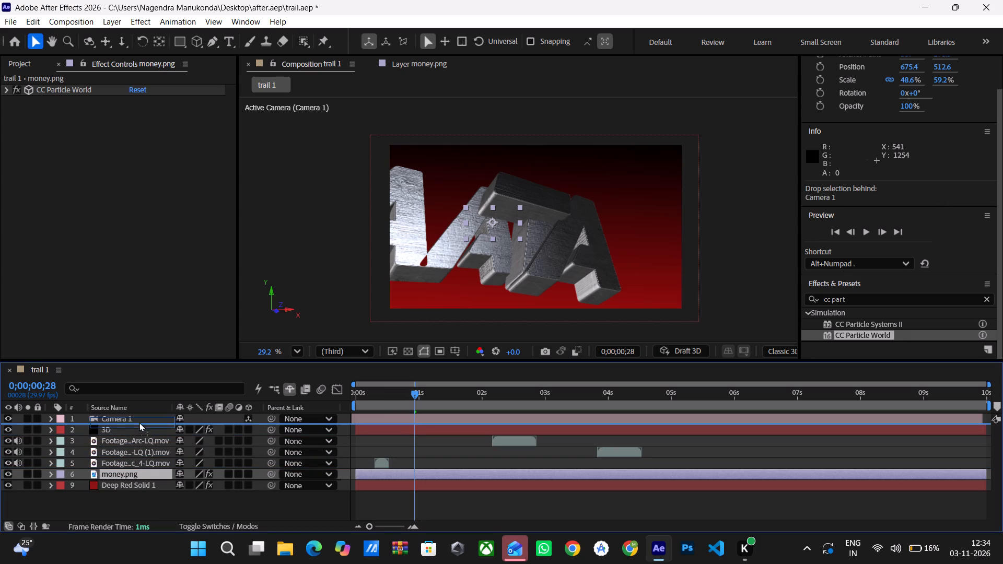
pyautogui.moveTo(139, 422); pyautogui.dragTo(141, 431)
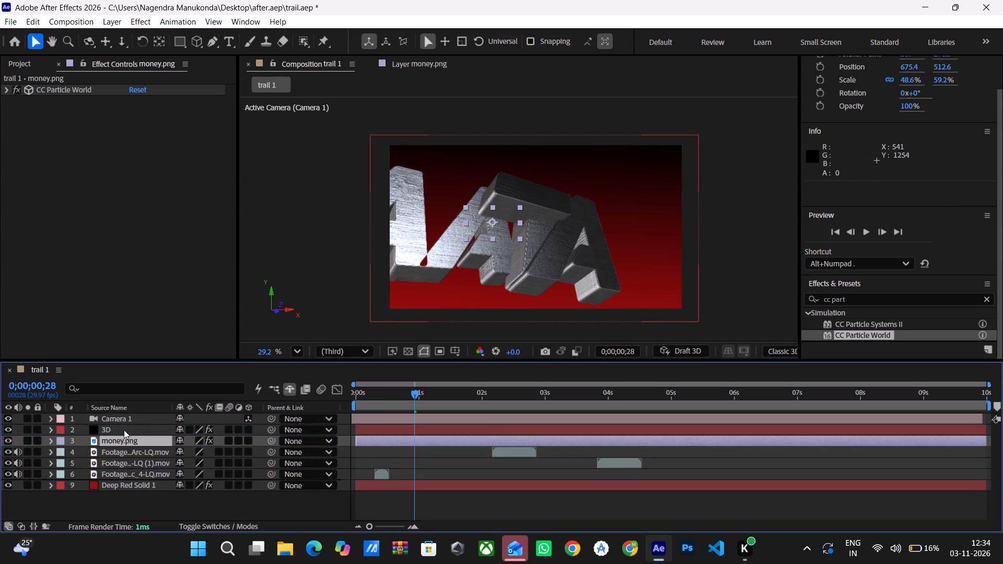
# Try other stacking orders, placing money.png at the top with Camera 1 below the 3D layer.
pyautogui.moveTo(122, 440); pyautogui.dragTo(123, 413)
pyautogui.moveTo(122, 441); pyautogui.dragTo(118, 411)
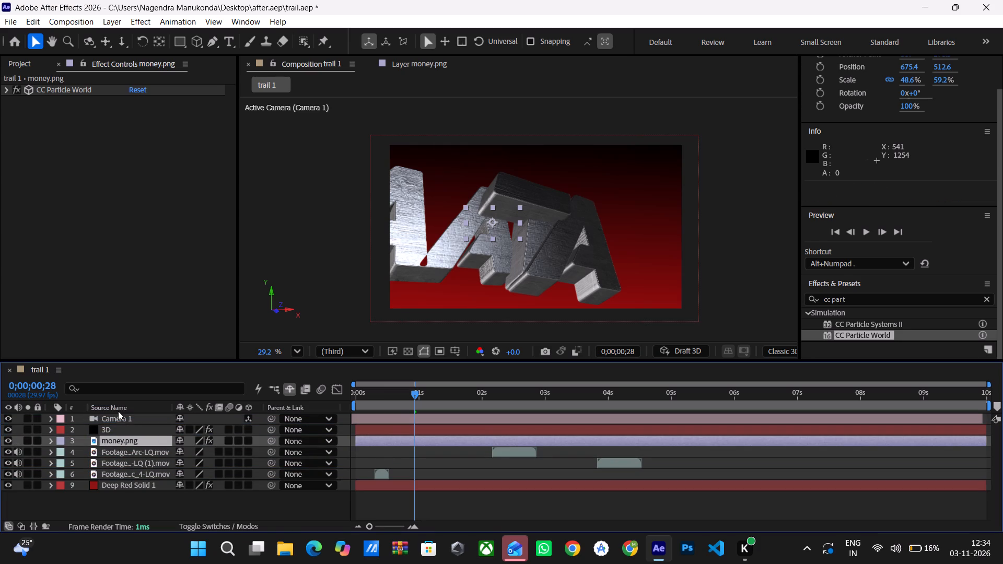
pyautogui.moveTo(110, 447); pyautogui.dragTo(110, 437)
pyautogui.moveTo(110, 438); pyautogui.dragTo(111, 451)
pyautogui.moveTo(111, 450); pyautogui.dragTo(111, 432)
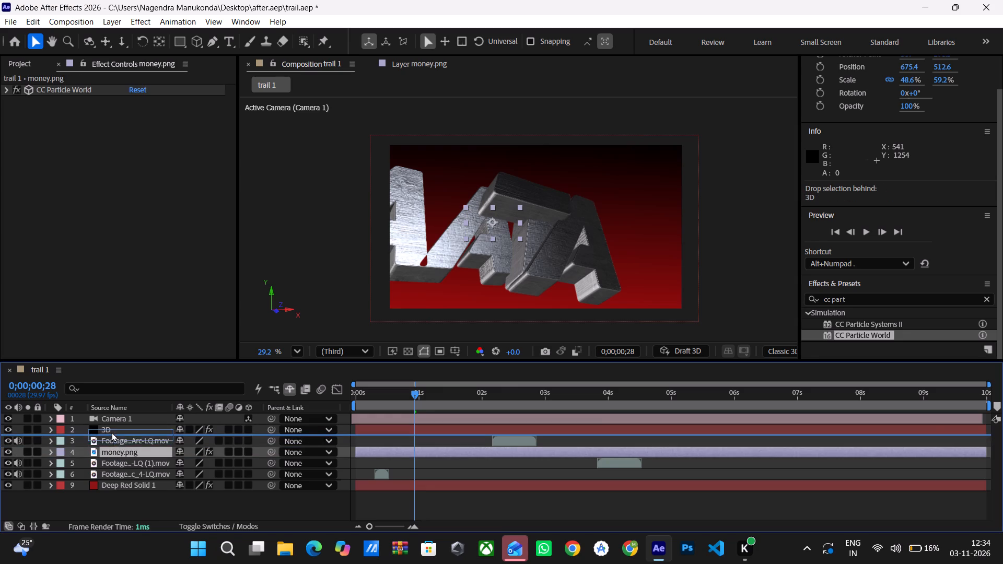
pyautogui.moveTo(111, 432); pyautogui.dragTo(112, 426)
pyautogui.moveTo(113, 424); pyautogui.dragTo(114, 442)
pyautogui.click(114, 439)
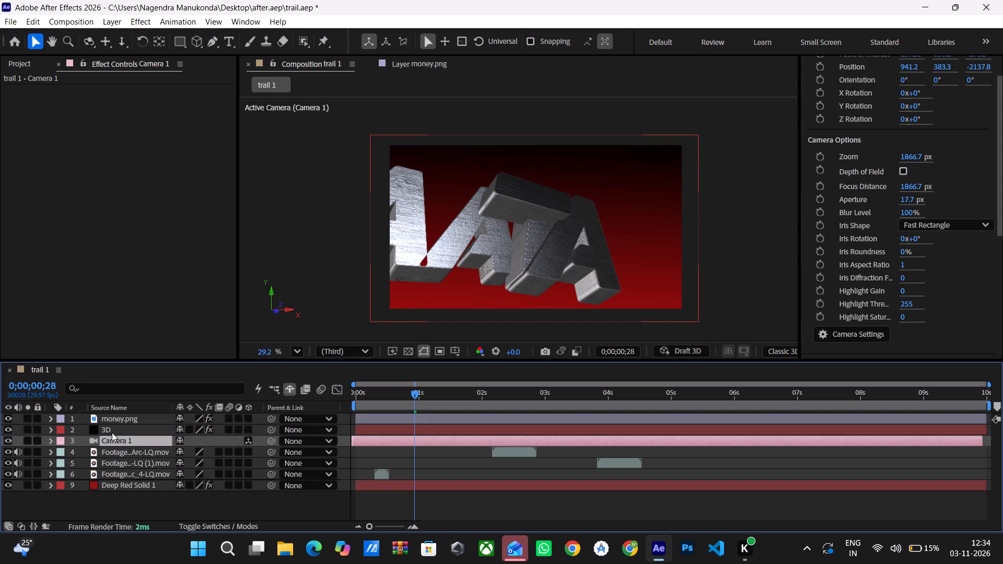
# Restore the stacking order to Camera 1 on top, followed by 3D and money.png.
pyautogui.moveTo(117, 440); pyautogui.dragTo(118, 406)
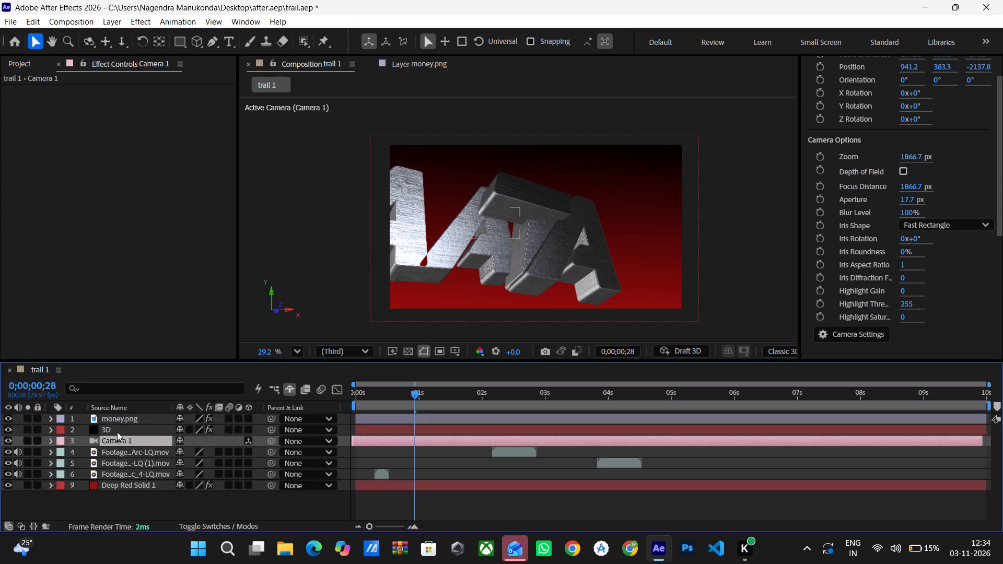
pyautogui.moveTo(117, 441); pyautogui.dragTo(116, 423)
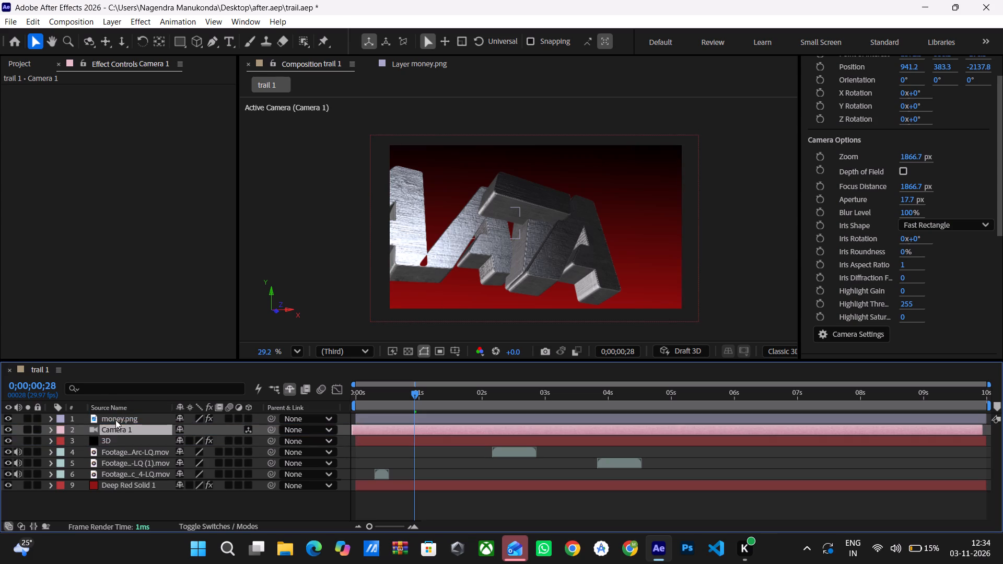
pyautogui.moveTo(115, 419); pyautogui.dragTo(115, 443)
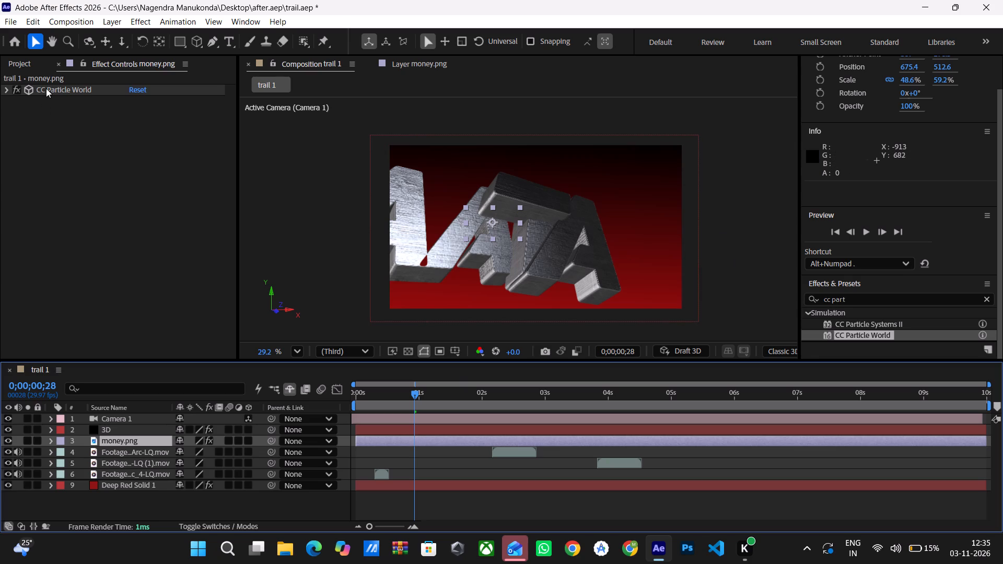
# Examine money.png's CC Particle World settings in the Producer, Physics and Particle groups.
pyautogui.click(106, 63)
pyautogui.click(107, 437)
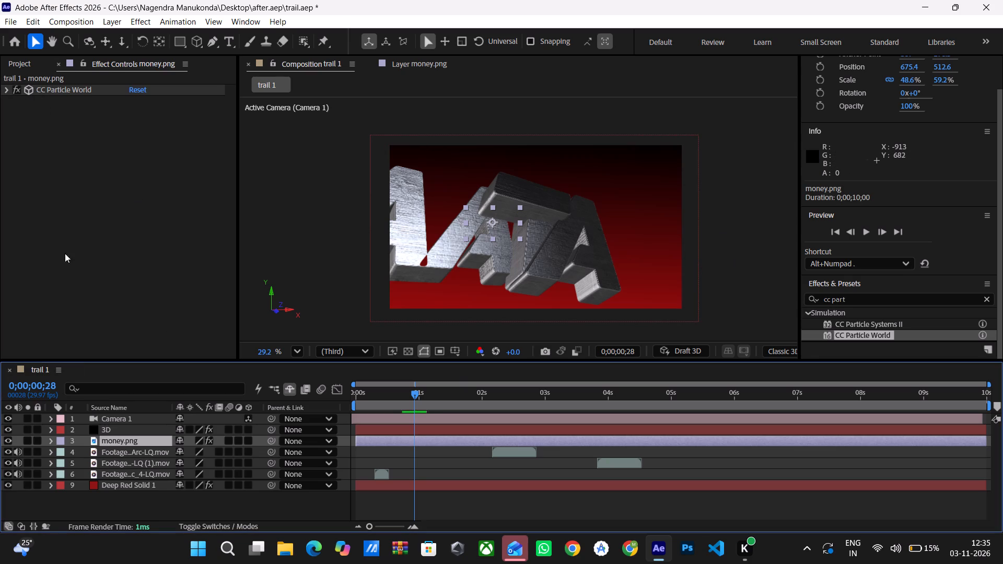
pyautogui.click(2, 88)
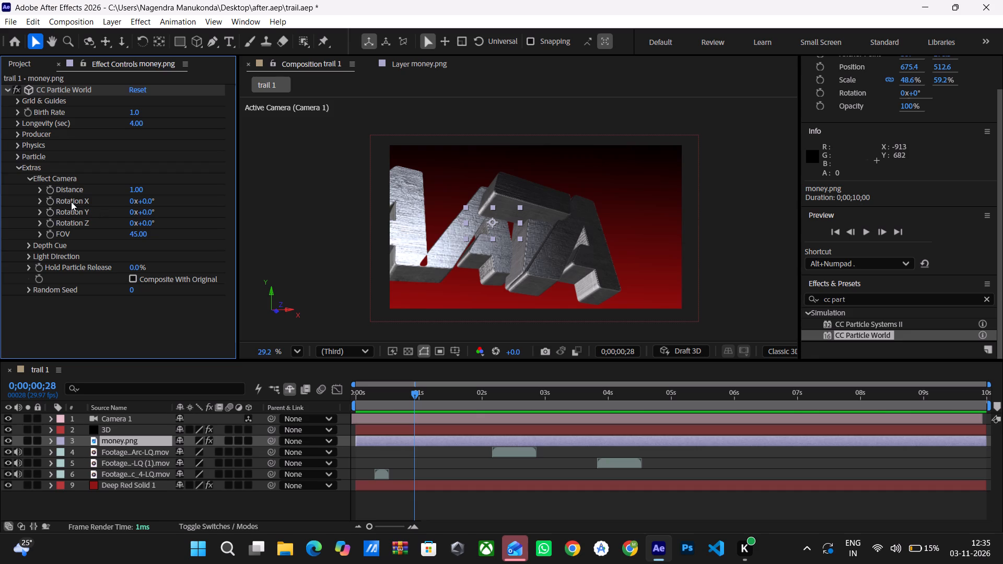
pyautogui.click(21, 135)
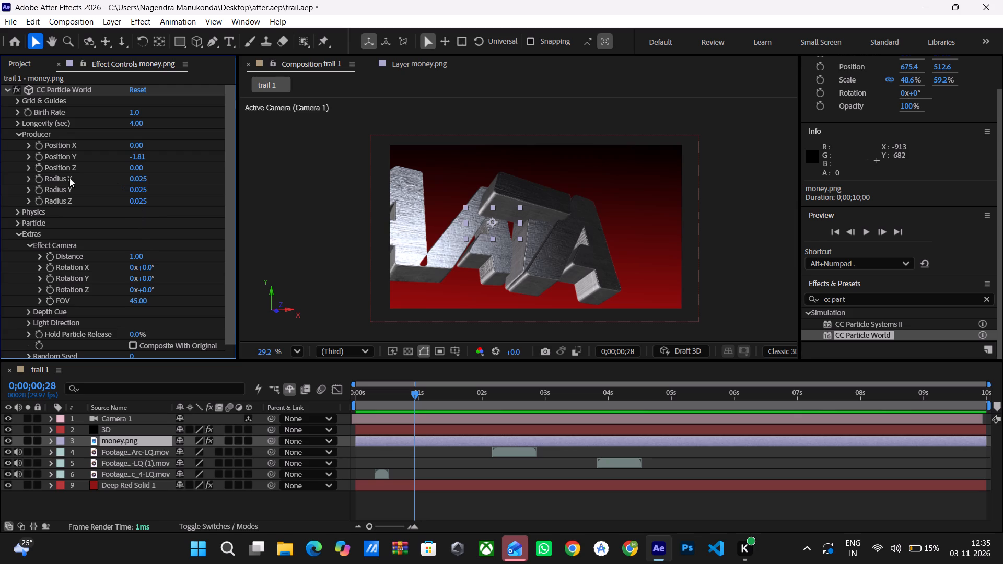
pyautogui.click(14, 210)
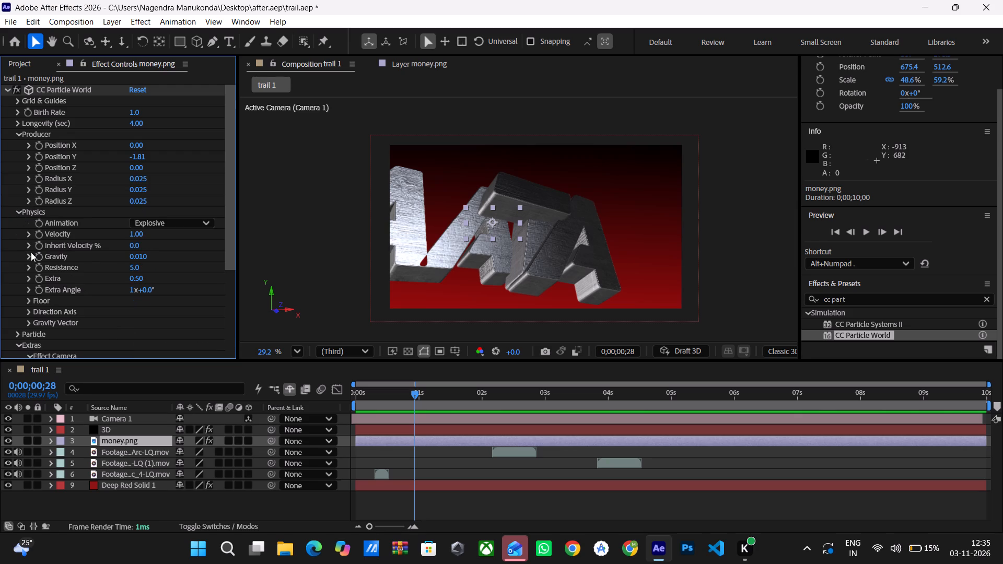
pyautogui.scroll(-1, 31, 250)
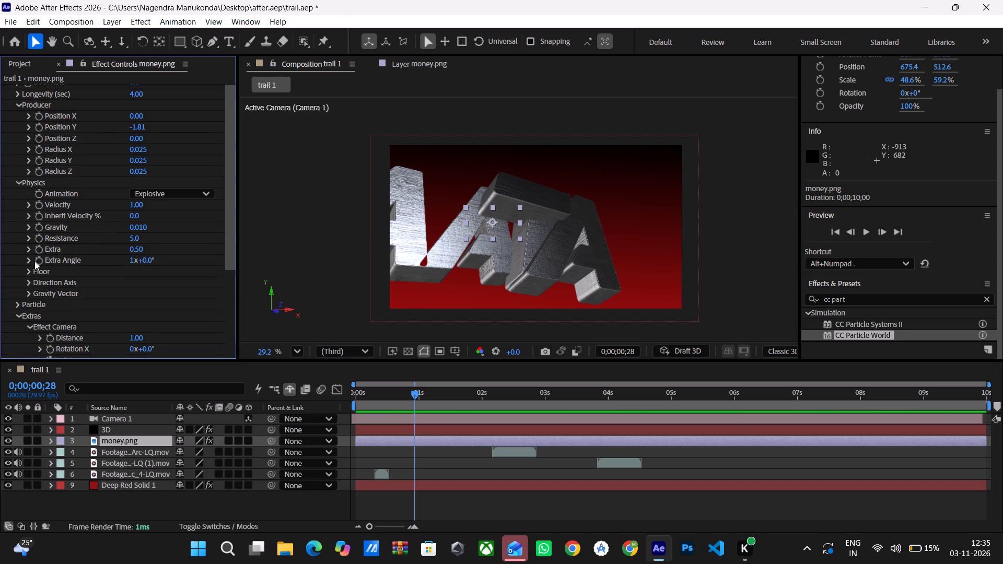
pyautogui.click(28, 260)
pyautogui.click(28, 260)
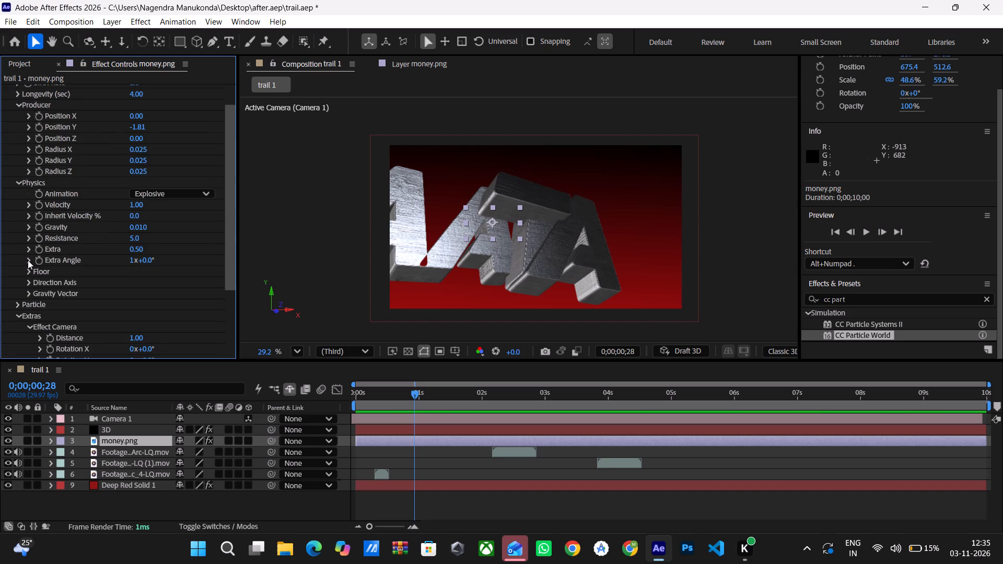
pyautogui.click(27, 202)
pyautogui.click(27, 203)
pyautogui.click(17, 303)
pyautogui.scroll(-2, 137, 274)
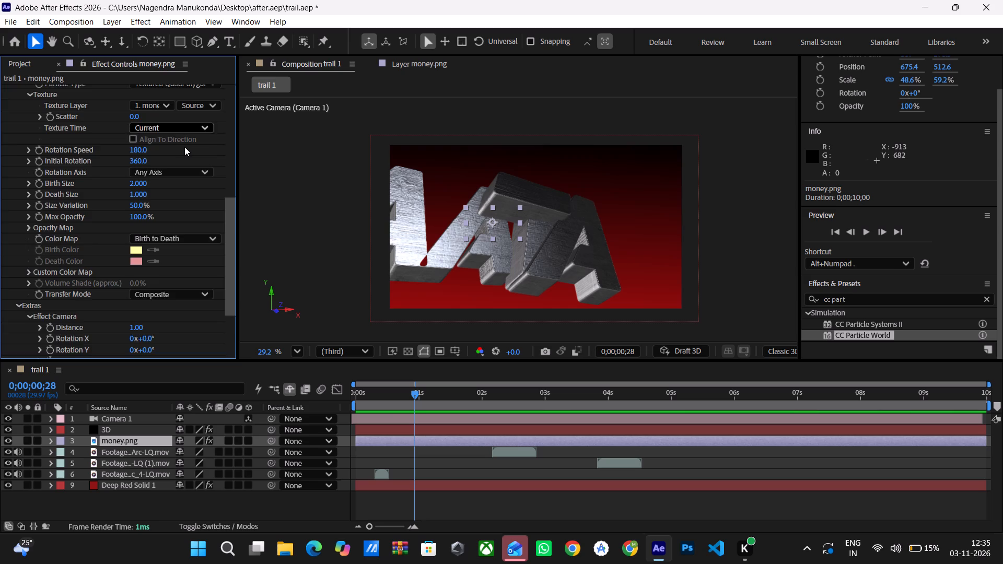
# Choose money.png as the texture layer for the CC Particle World particles.
pyautogui.scroll(1, 184, 147)
pyautogui.click(163, 135)
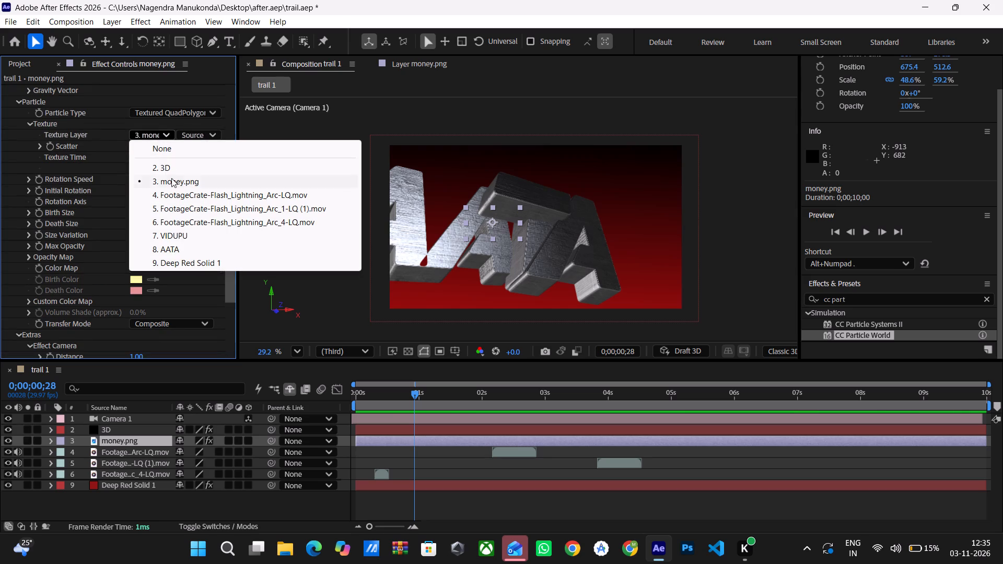
pyautogui.click(169, 183)
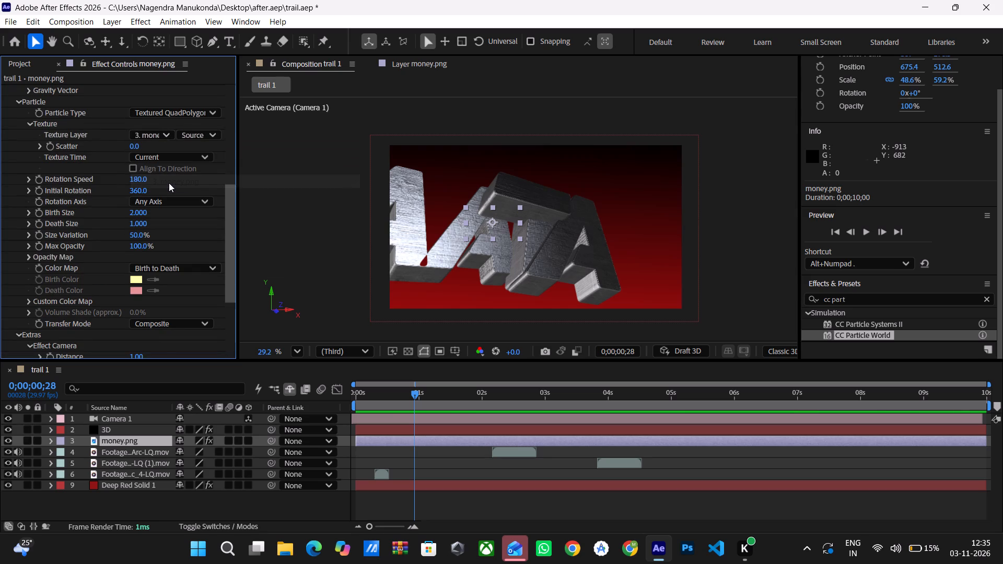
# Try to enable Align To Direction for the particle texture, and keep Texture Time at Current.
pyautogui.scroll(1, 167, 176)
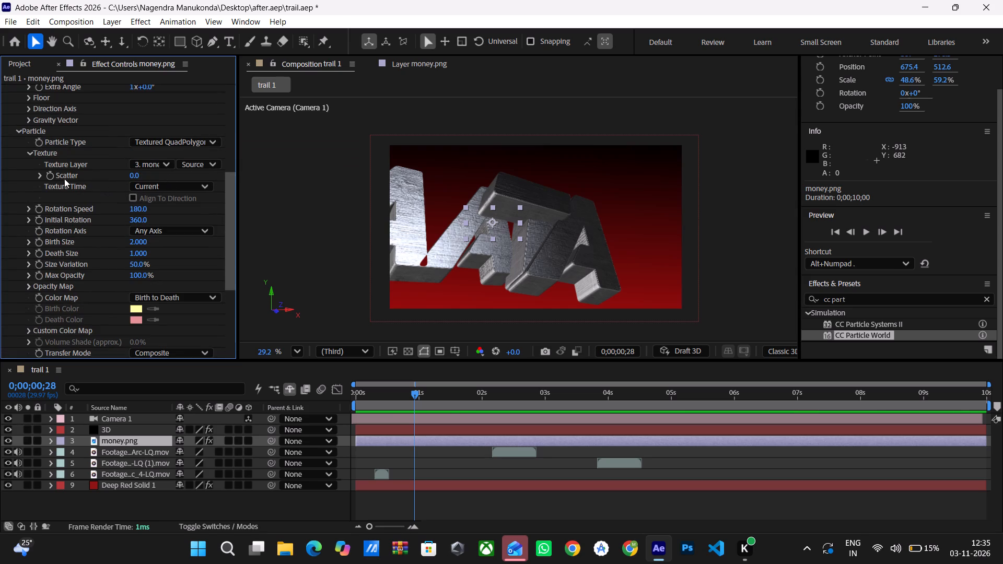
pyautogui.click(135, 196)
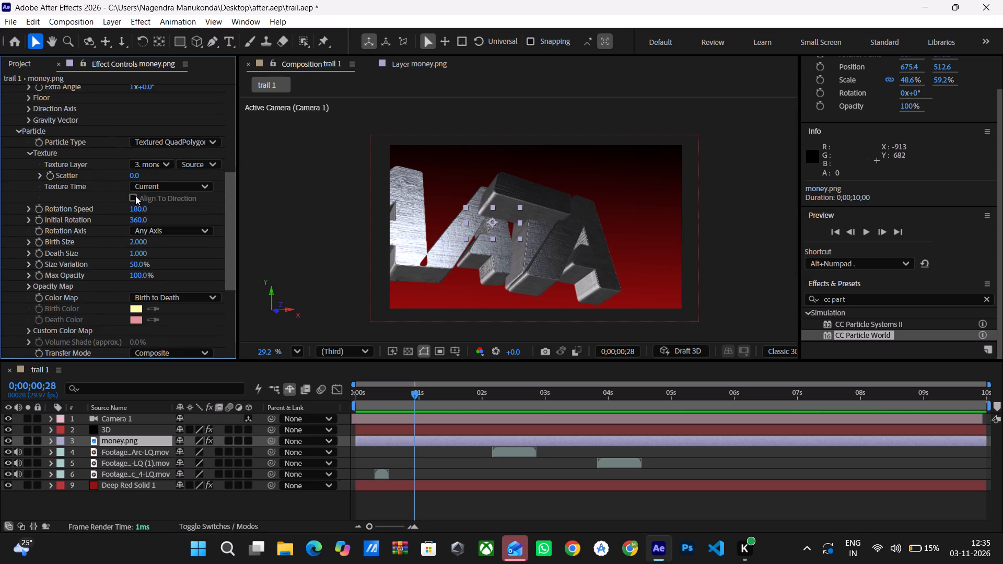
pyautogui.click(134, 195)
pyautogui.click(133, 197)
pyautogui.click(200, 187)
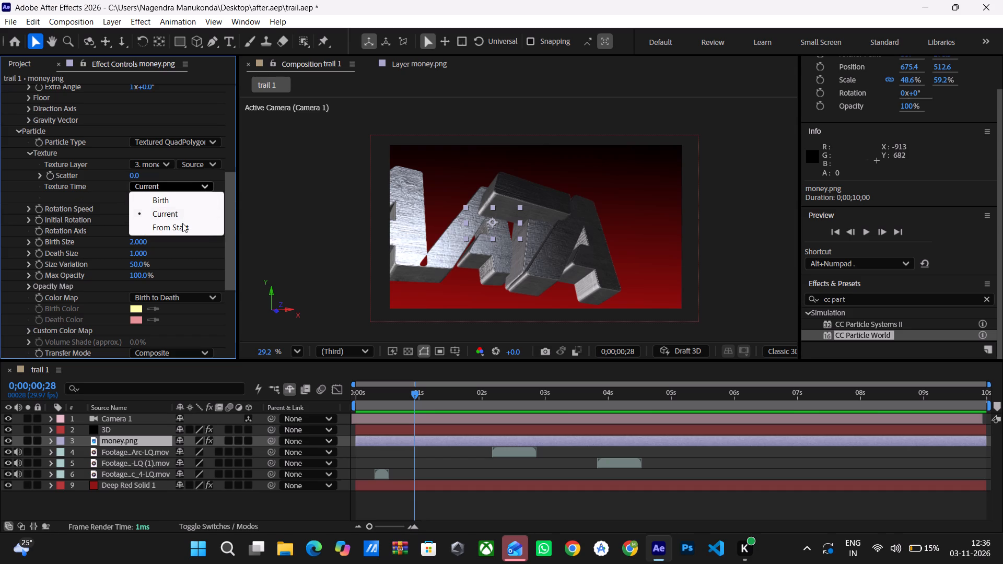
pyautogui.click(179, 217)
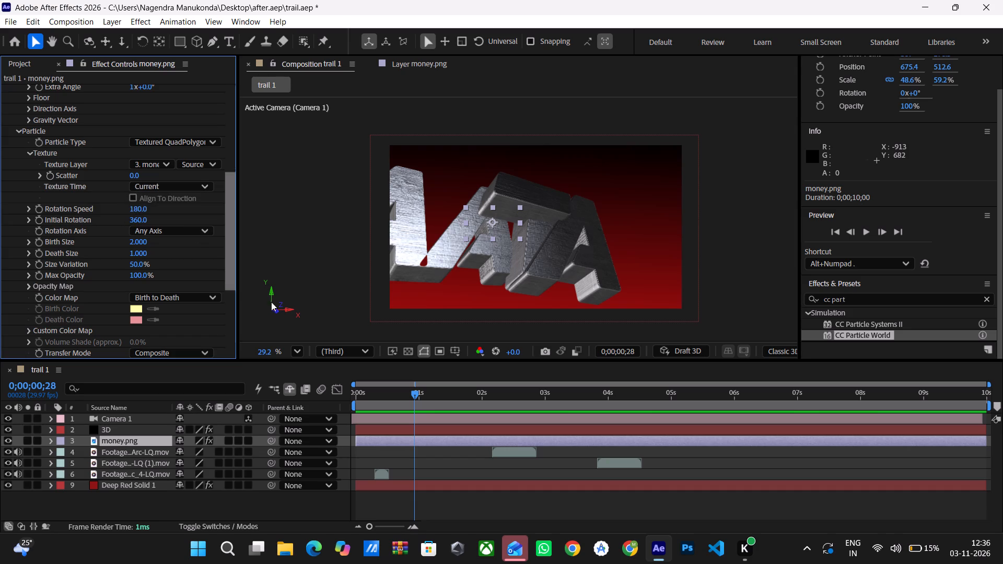
# Move the current time to the start of the composition at 0;00;00;00.
pyautogui.moveTo(415, 389); pyautogui.dragTo(341, 396)
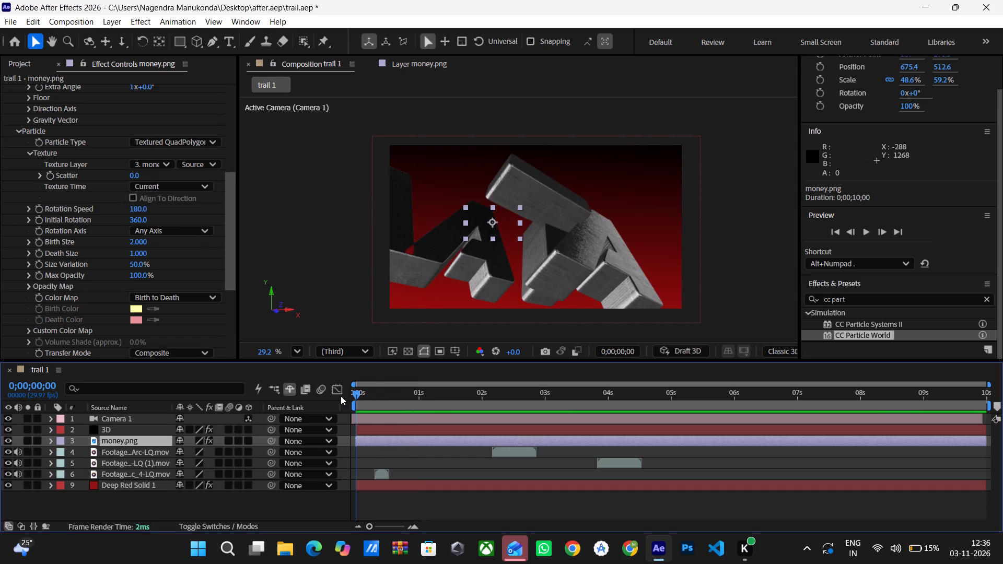
# Delete the money.png layer from the trail 1 composition.
pyautogui.moveTo(341, 396); pyautogui.dragTo(306, 411)
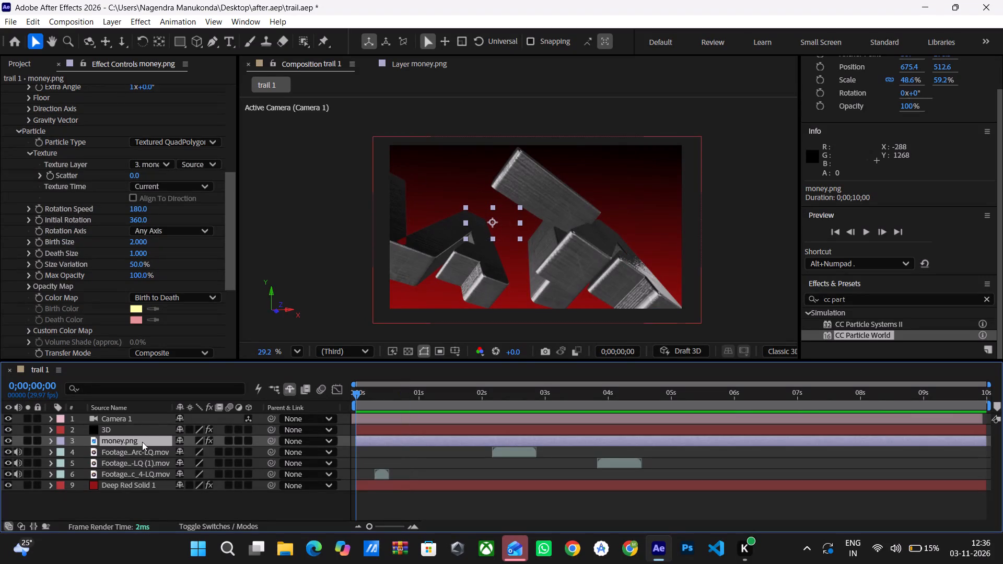
pyautogui.click(142, 442)
pyautogui.press('Delete')
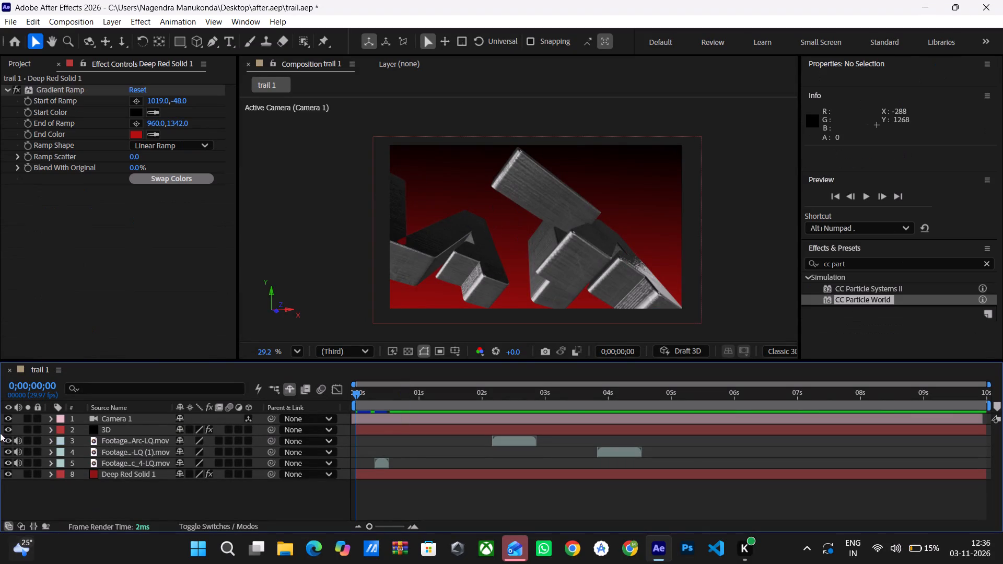
# Collapse the Gradient Ramp effect's settings on Deep Red Solid 1.
pyautogui.click(10, 86)
pyautogui.click(6, 95)
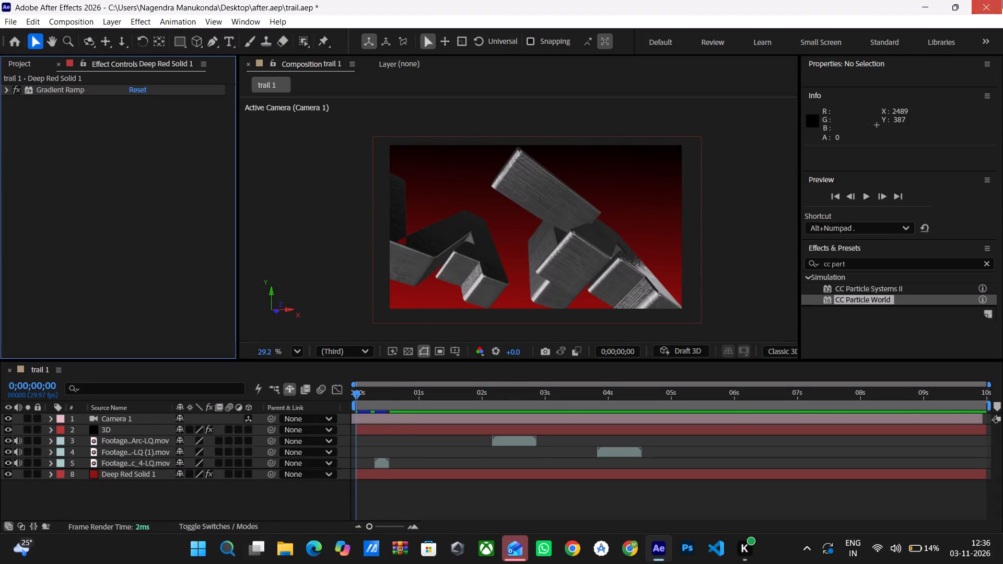